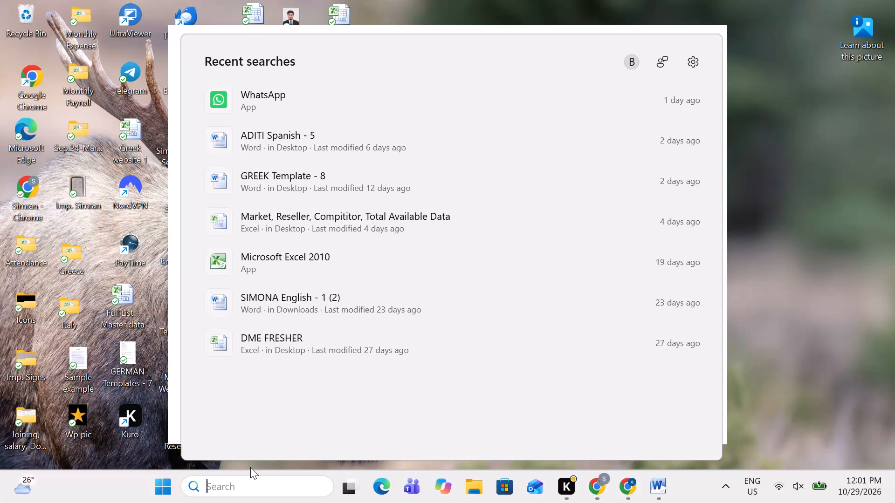
Search the computer for Excel, launch Microsoft Excel 2010 with a blank workbook, and dismiss the Office Activation Wizard.
left_click(250, 467)
key("e")
type("xc")
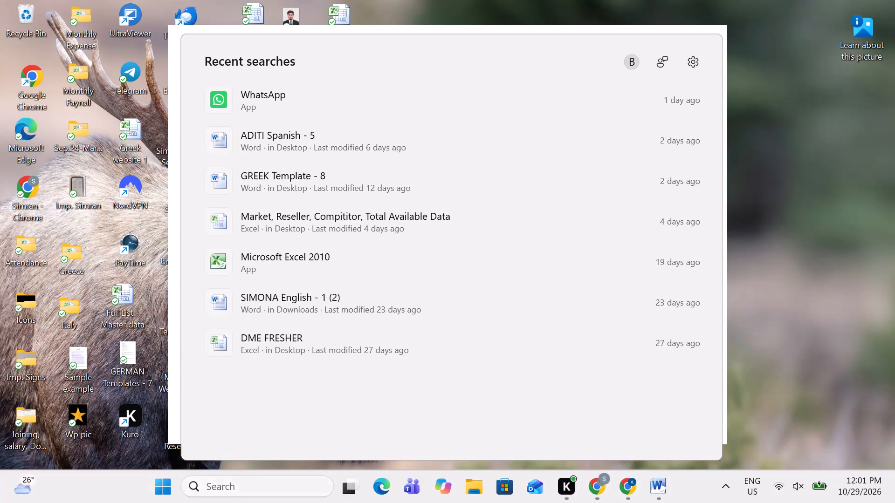
left_click(244, 477)
key("e")
type("xc")
left_click(250, 133)
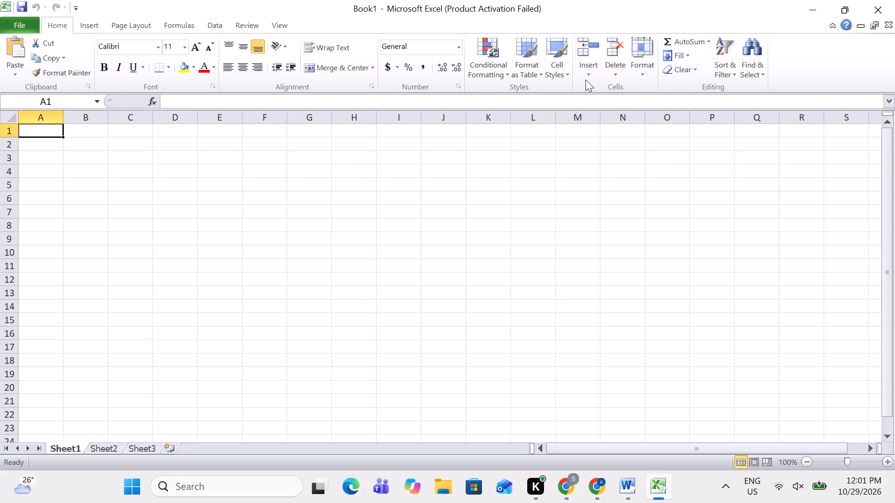
left_click(609, 92)
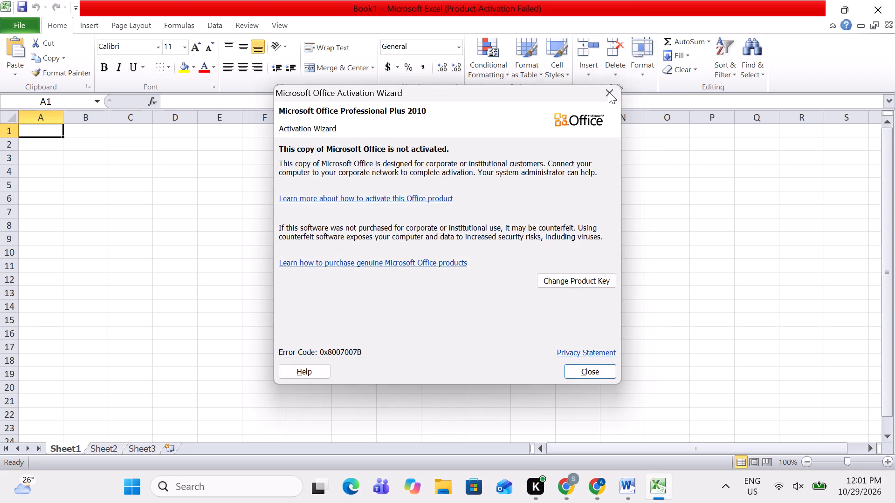
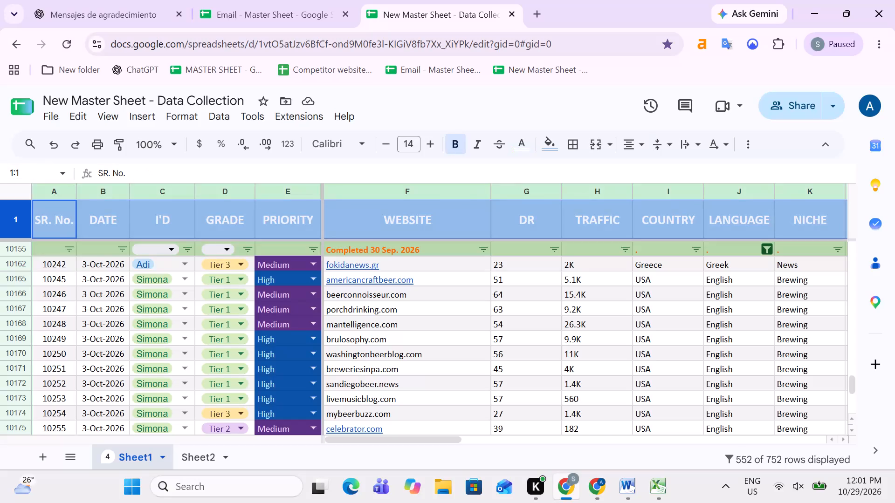
Copy the header row of the New Master Sheet and paste it into row 1 of the Excel workbook, matching destination formatting.
key("ctrl+c")
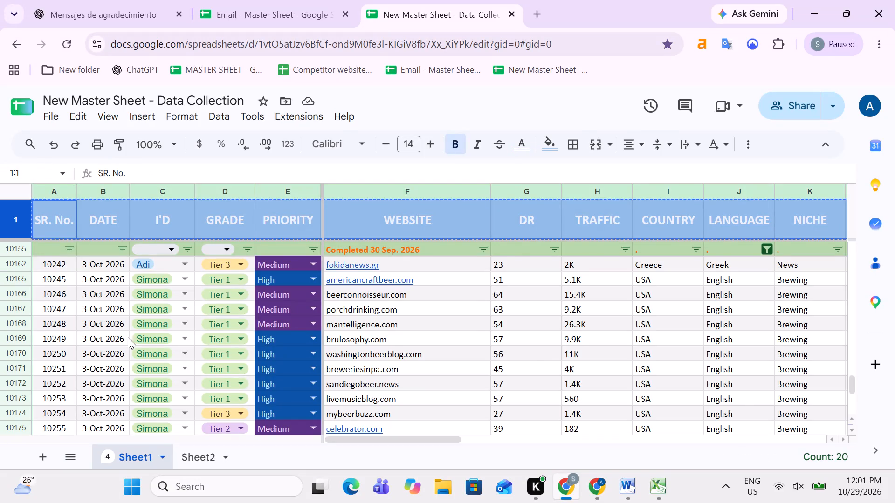
key("alt+Tab")
key("alt+Tab")
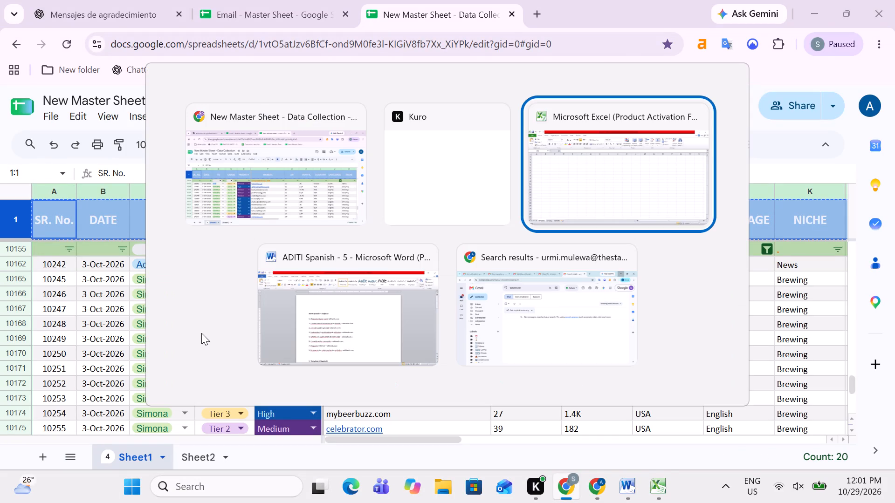
key("ctrl+v")
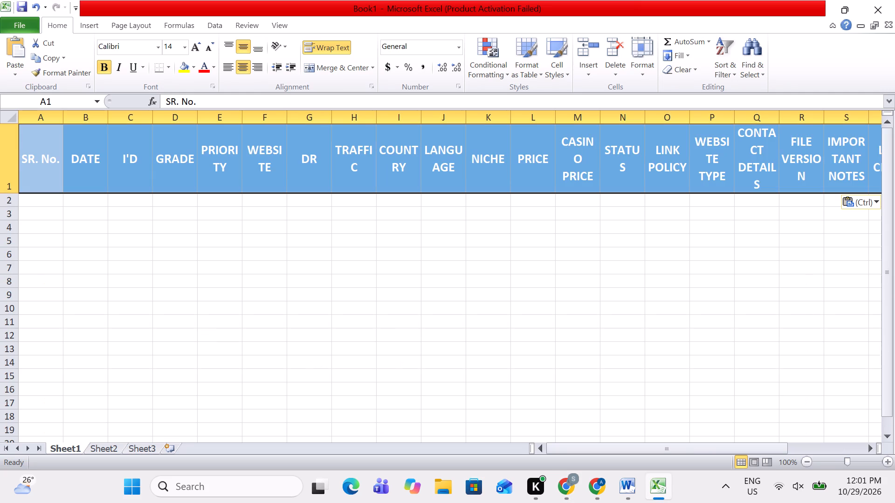
left_click(862, 205)
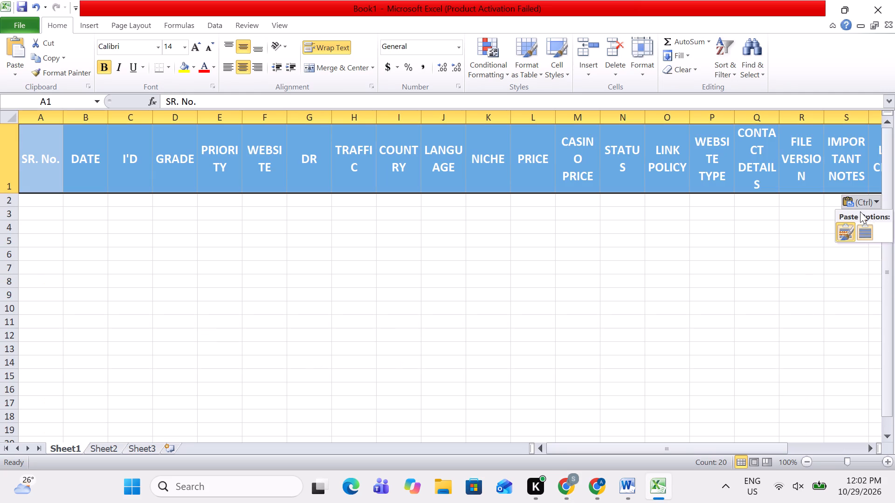
left_click(863, 230)
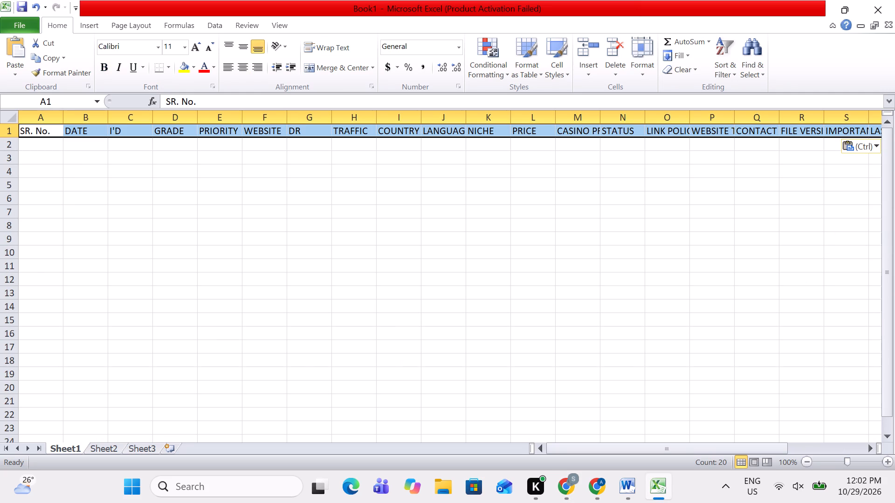
In the Google Sheets master sheet, copy the filtered records in columns A to T from row 10162 down to row 10907.
key("alt+Tab")
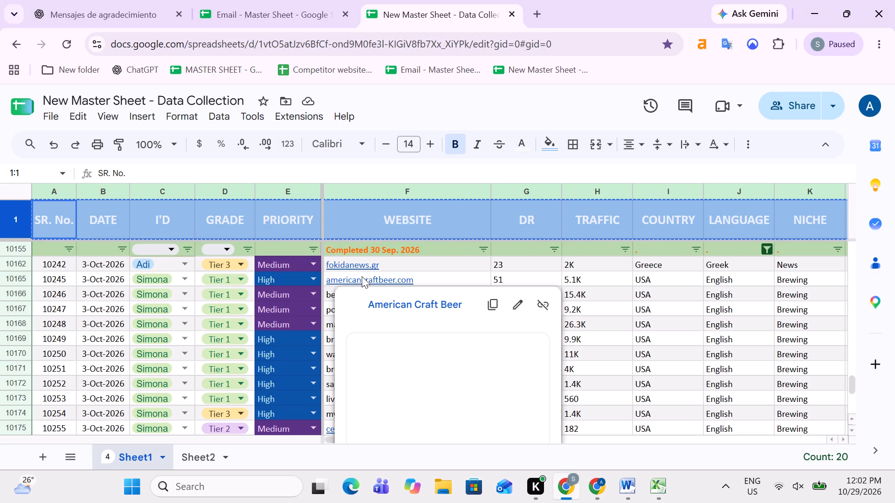
left_click(537, 263)
key("Left")
key("Left")
key("Left")
key("Left")
key("Left")
key("Left")
key("Left")
key("Left")
key("Left")
key("Left")
key("Left")
key("Left")
key("Left")
key("Left")
key("Left")
key("Left")
key("Left")
key("Left")
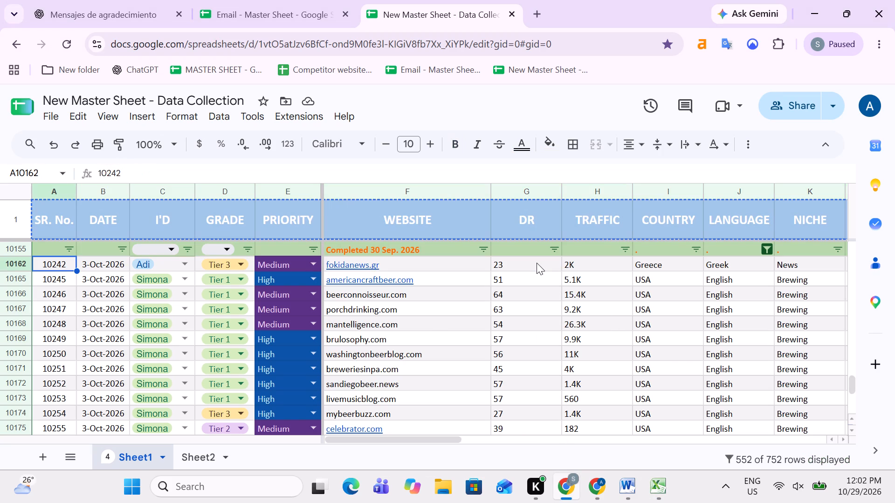
key("shift+Right")
key("shift+Right")
key("shift+Right")
key("shift+Right")
key("shift+Right")
key("shift+Right")
key("shift+Right")
key("shift+Right")
key("shift+Right")
key("shift+Right")
key("shift+Right")
key("shift+Right")
key("shift+Right")
key("shift+Right")
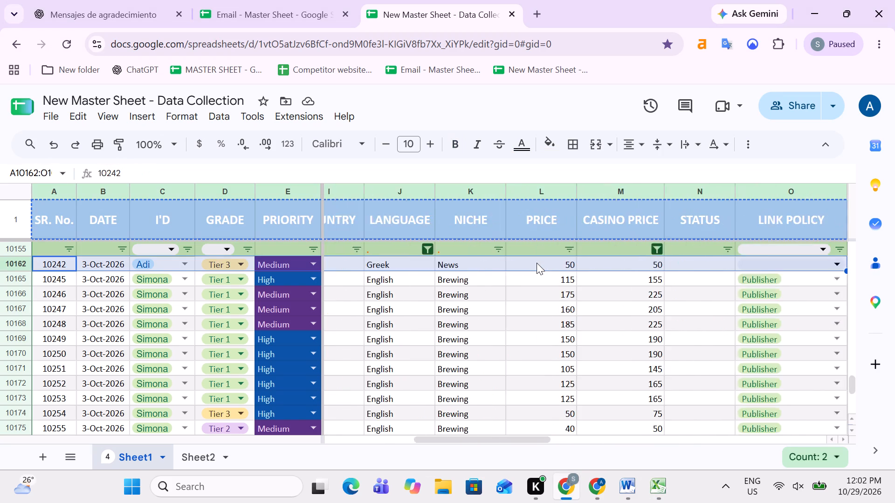
key("shift+Right")
key("shift+Right")
key("shift+Right")
key("shift+Right")
key("shift+Right")
key("shift+Right")
key("shift+Right")
key("shift+Right")
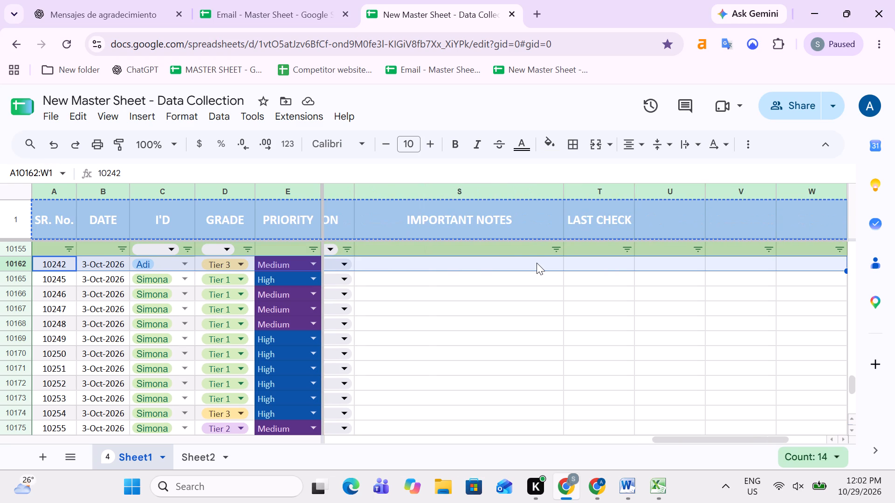
key("shift+Left")
key("shift+Left")
key("shift+Left")
key("ctrl+shift+Down")
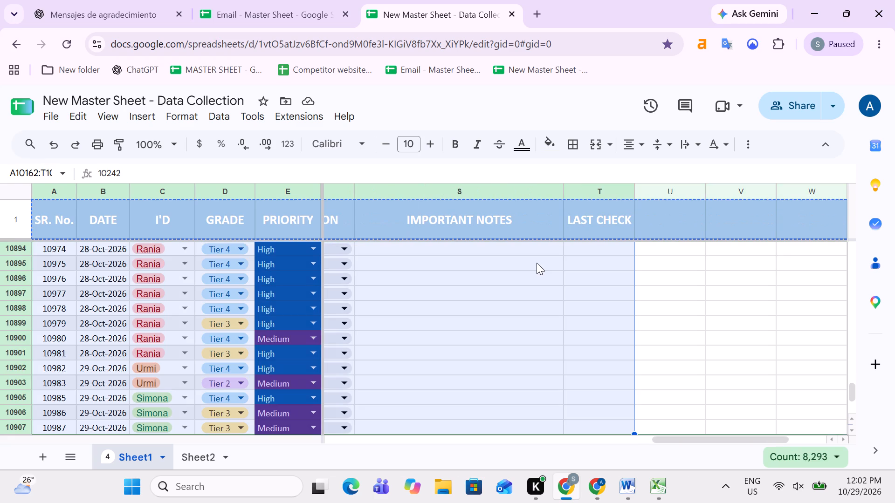
key("ctrl+shift+Down")
key("ctrl+shift+Up")
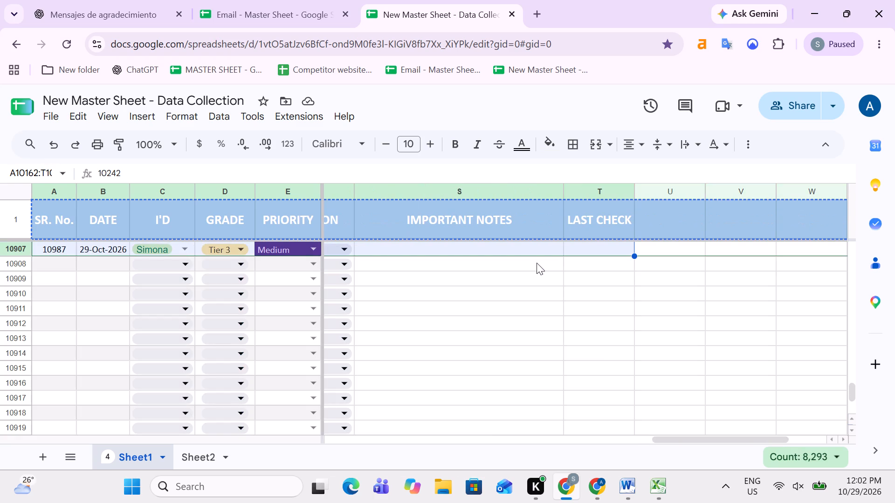
key("ctrl+c")
Paste the copied records into the Excel workbook starting at cell A3, matching the destination formatting.
key("alt+Tab")
key("Down")
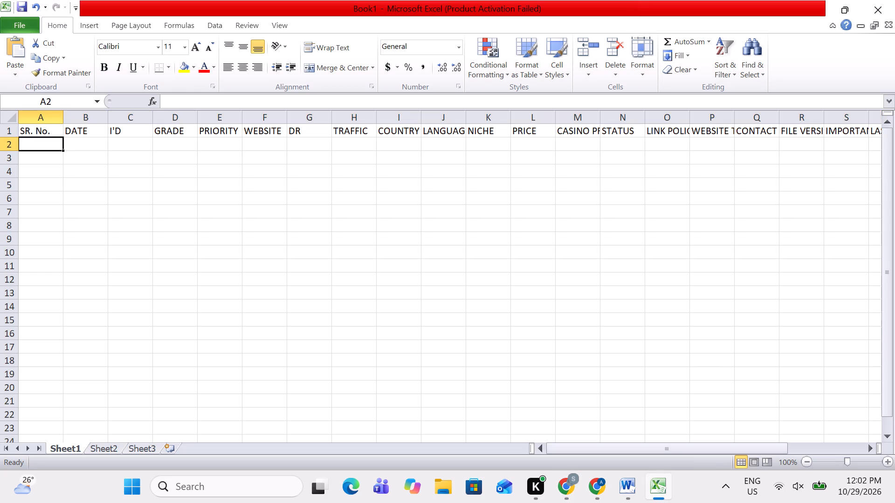
key("Down")
key("ctrl+v")
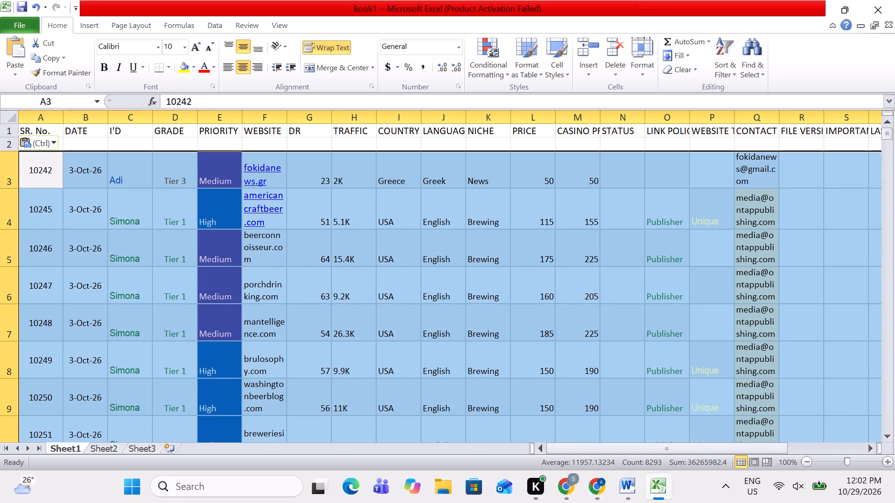
key("Right")
key("Right")
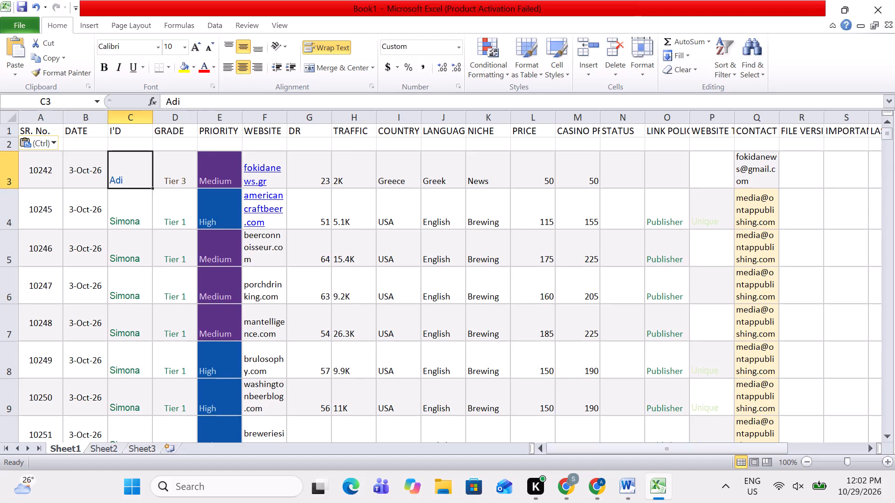
left_click(38, 146)
left_click(49, 172)
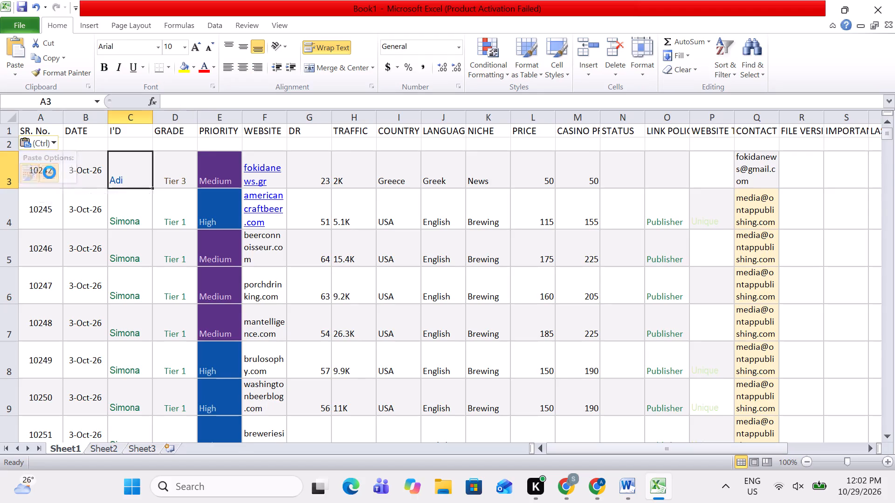
scroll(189, 268, "down", 6)
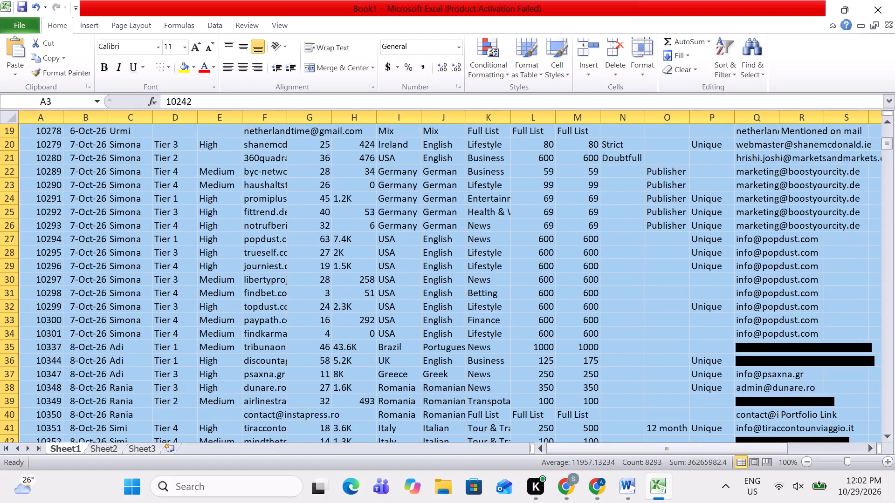
scroll(180, 284, "down", 8)
scroll(180, 286, "up", 20)
scroll(180, 286, "up", 5)
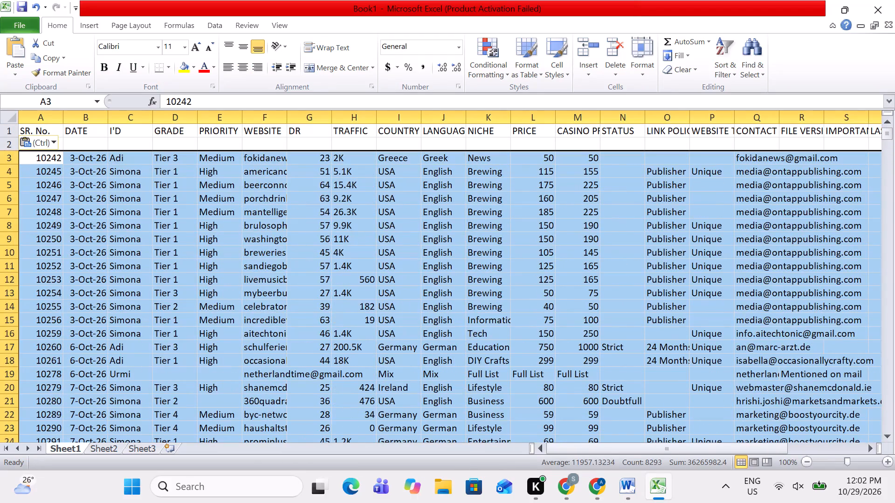
left_click(123, 156)
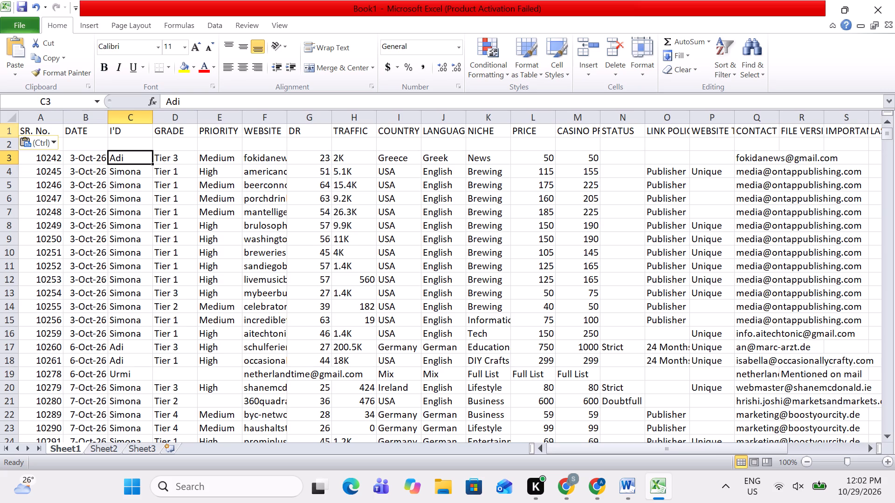
Make header row 1 taller and centre its labels horizontally and vertically.
left_click(8, 133)
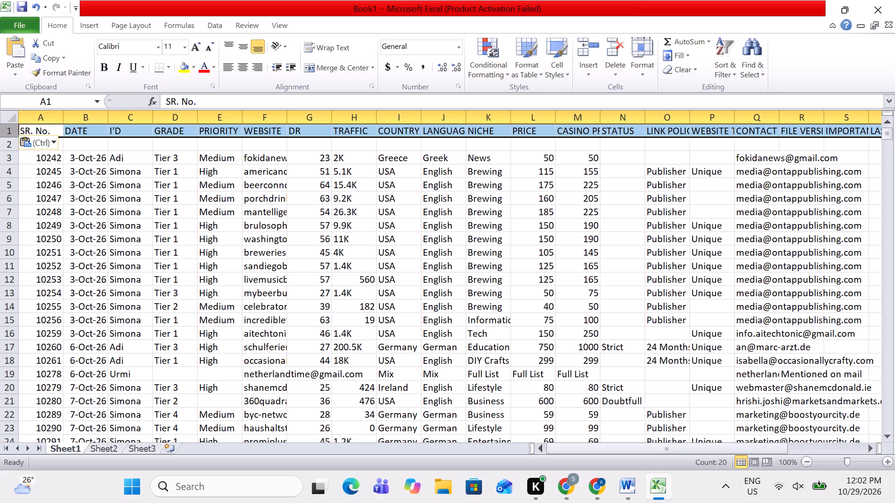
left_click_drag(11, 135, 14, 151)
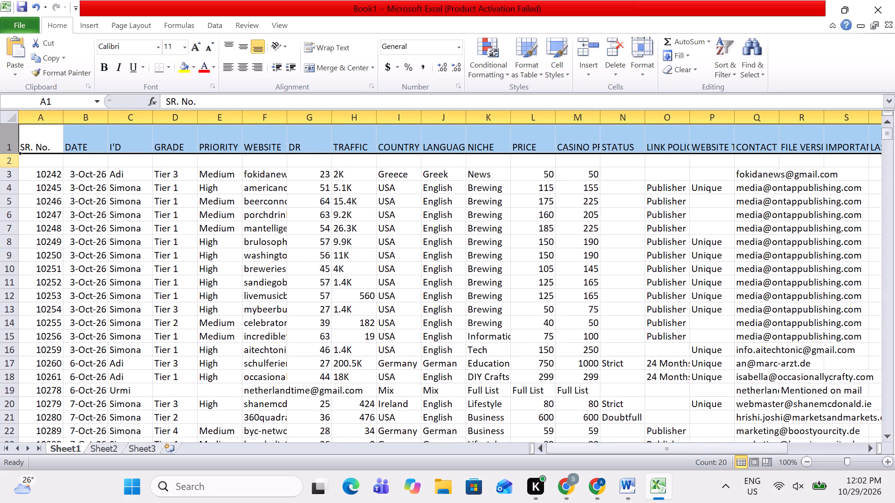
left_click(240, 67)
left_click(243, 47)
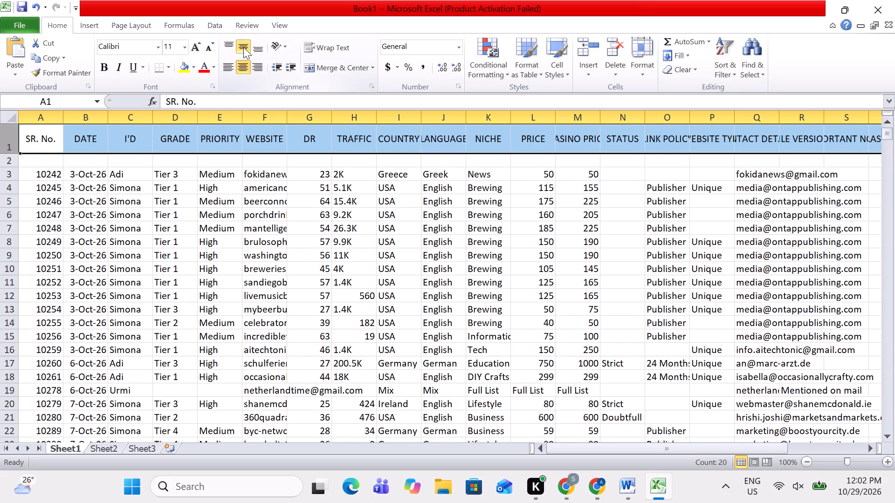
Auto-fit the widths of the Website, Language, Niche, Country and Traffic columns to their contents.
left_click(405, 184)
double_click(288, 119)
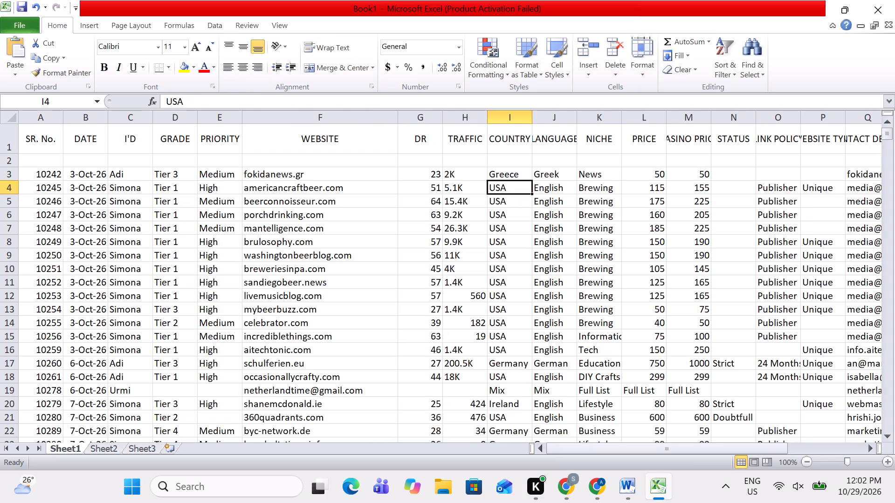
double_click(572, 115)
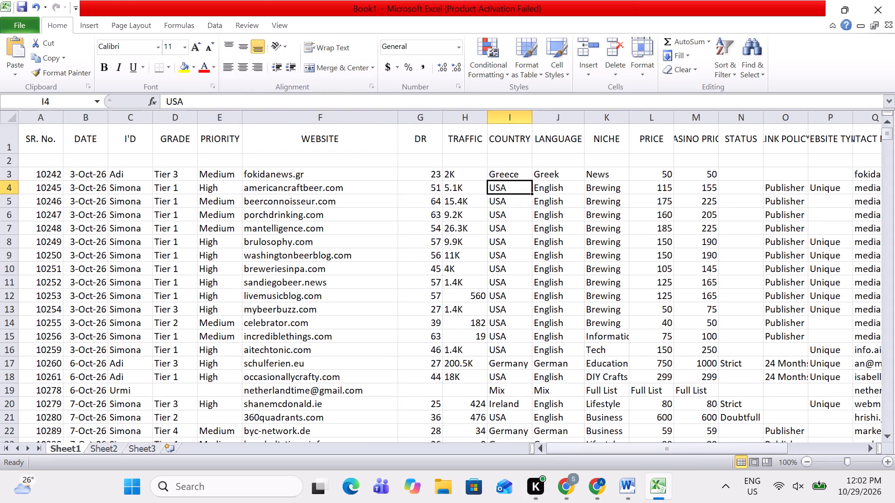
double_click(628, 123)
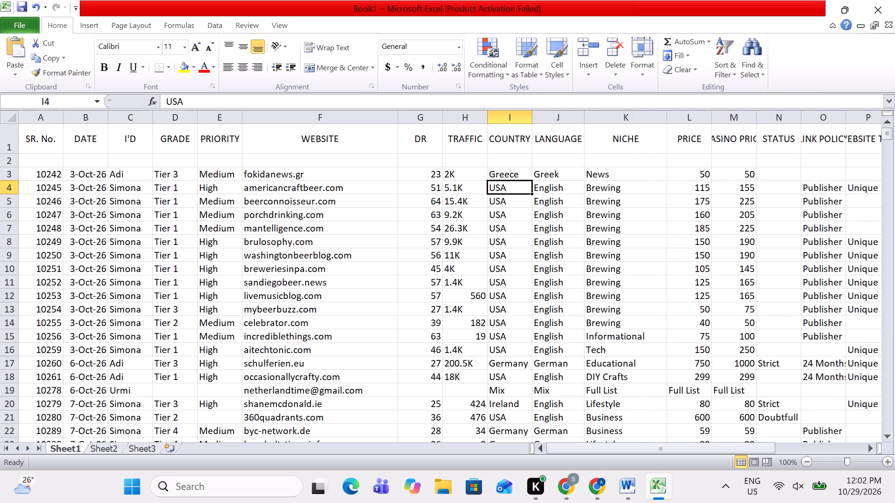
double_click(533, 122)
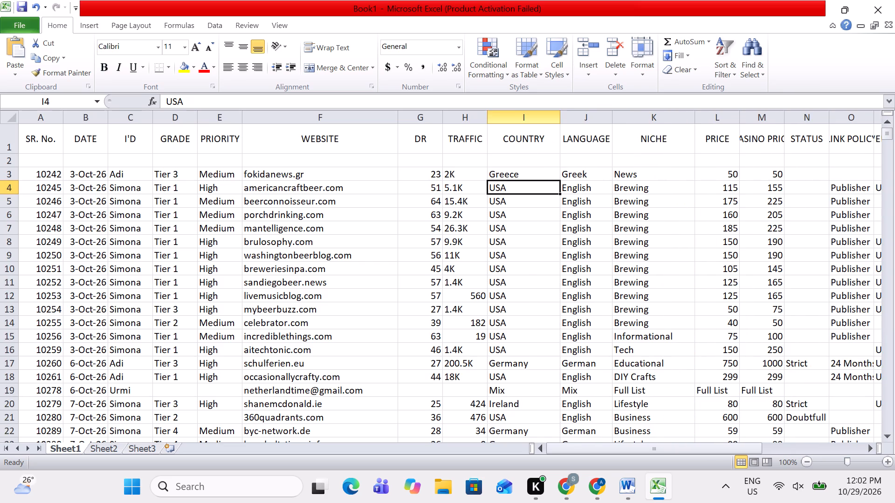
double_click(487, 121)
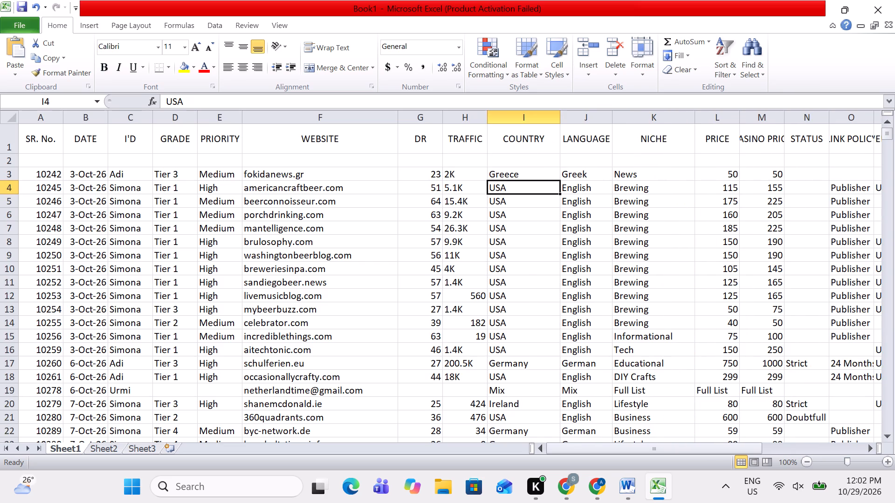
scroll(117, 238, "down", 5)
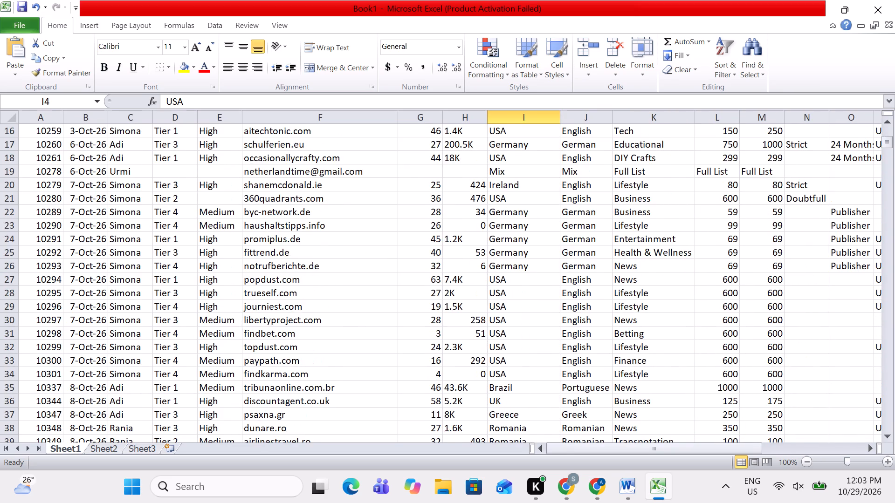
scroll(106, 243, "up", 6)
Clear all the old serial numbers in the SR. No. column from A3 downward.
left_click(54, 174)
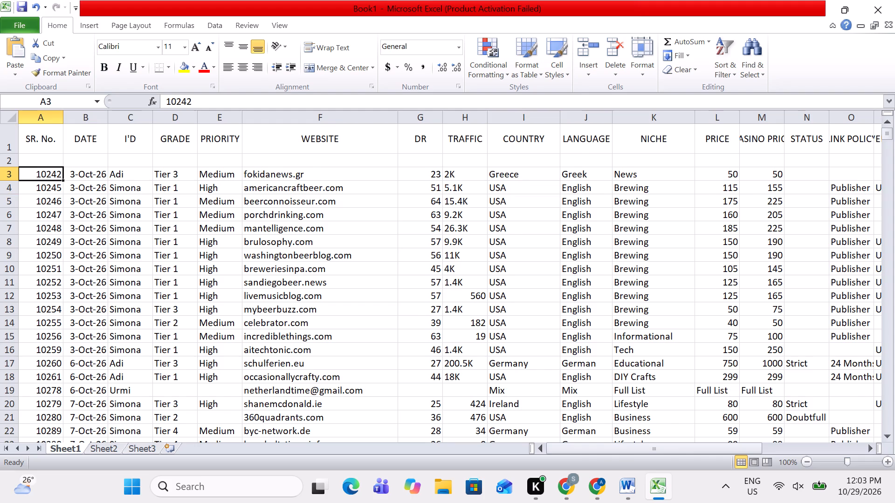
key("ctrl+shift+Down")
key("Delete")
key("Up")
key("Down")
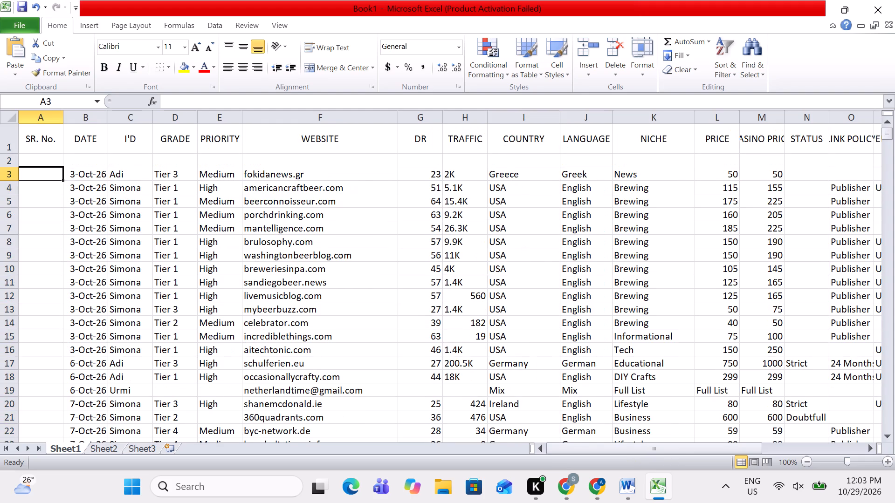
Enter 1 and 2 in A3 and A4, and fill the number series down the SR. No. column for all records.
key("1")
key("Down")
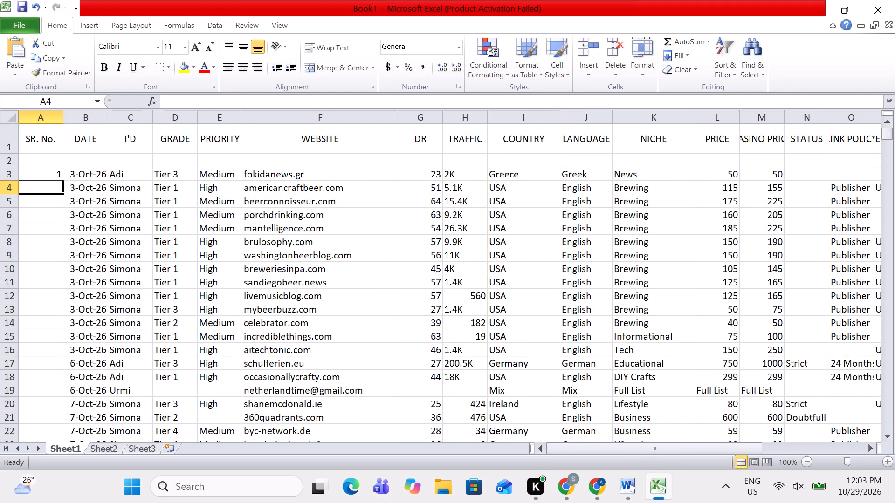
key("2")
key("Right")
key("Up")
key("Left")
key("shift+Down")
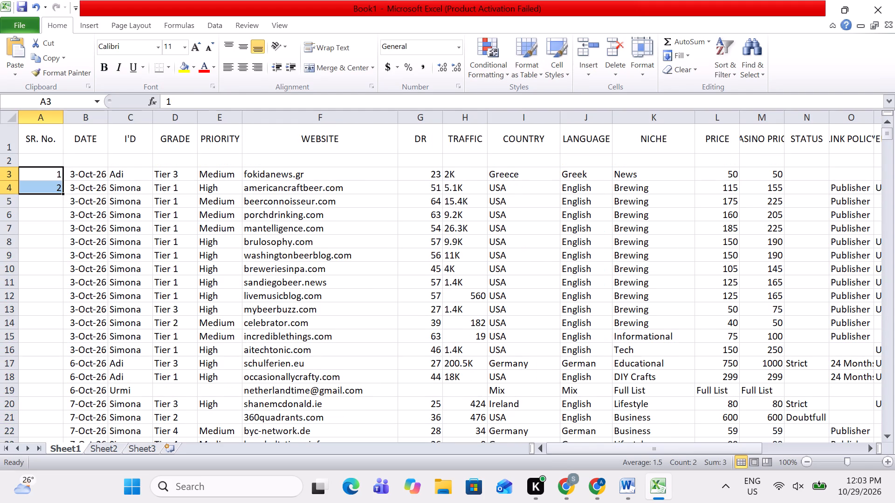
double_click(62, 195)
left_click(46, 245)
key("Right")
key("Right")
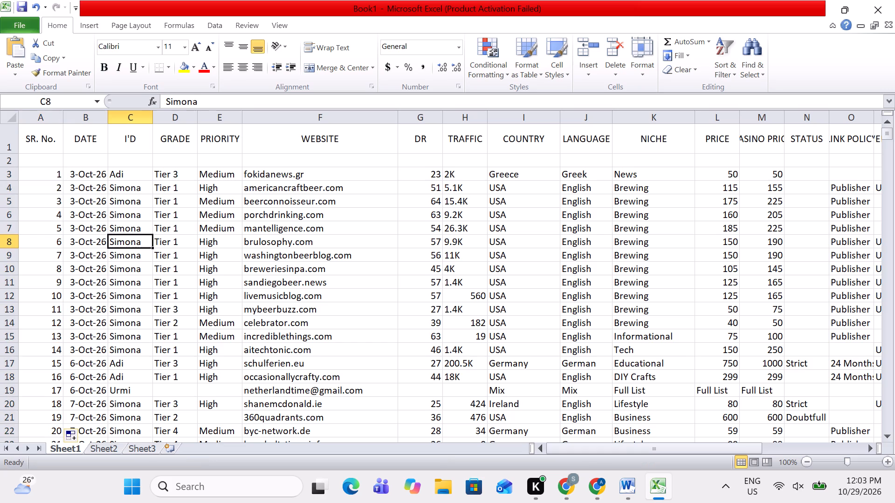
Auto-fit the width of the Contact Details column to its contents.
key("Up")
key("Up")
key("Up")
key("Up")
key("Up")
key("Left")
key("Right")
key("Right")
key("Right")
key("Right")
key("Right")
key("Right")
key("Right")
key("Right")
key("Right")
key("Right")
key("Right")
key("Right")
key("Right")
key("Right")
key("Right")
key("Right")
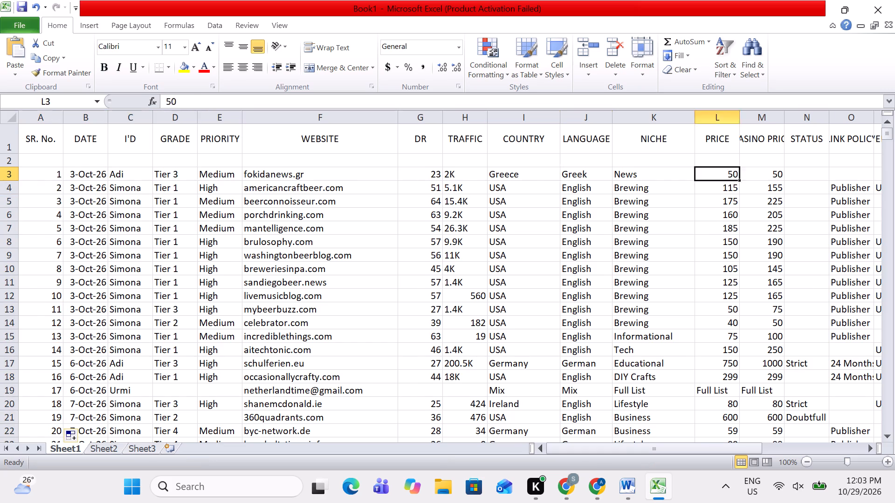
key("Right")
key("Right")
key("Right")
key("Left")
key("Left")
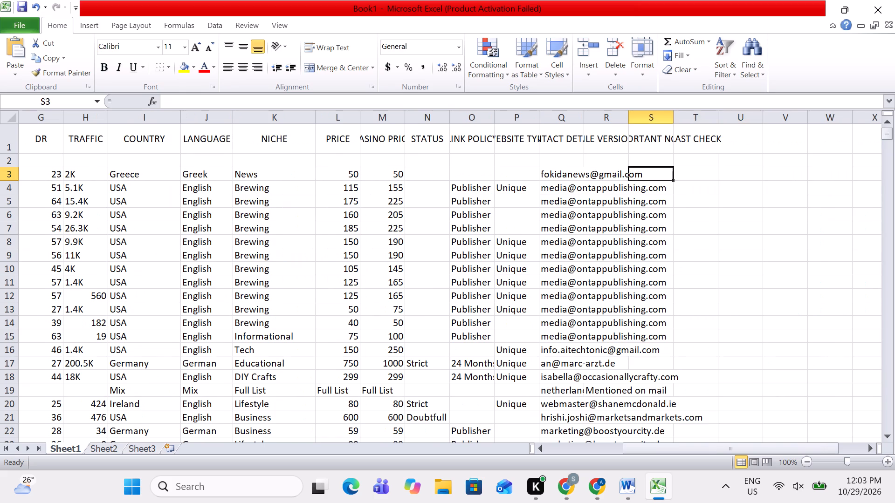
double_click(584, 117)
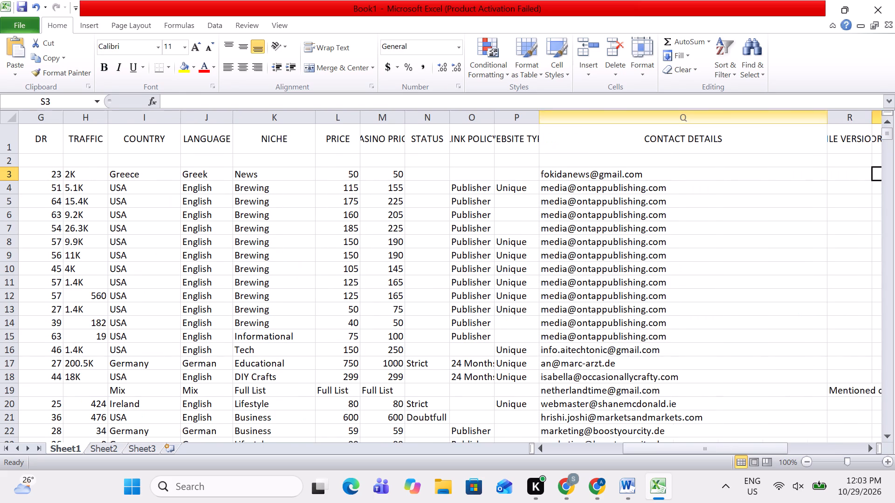
Auto-fit the width of the File Version column to its contents.
key("Right")
key("Right")
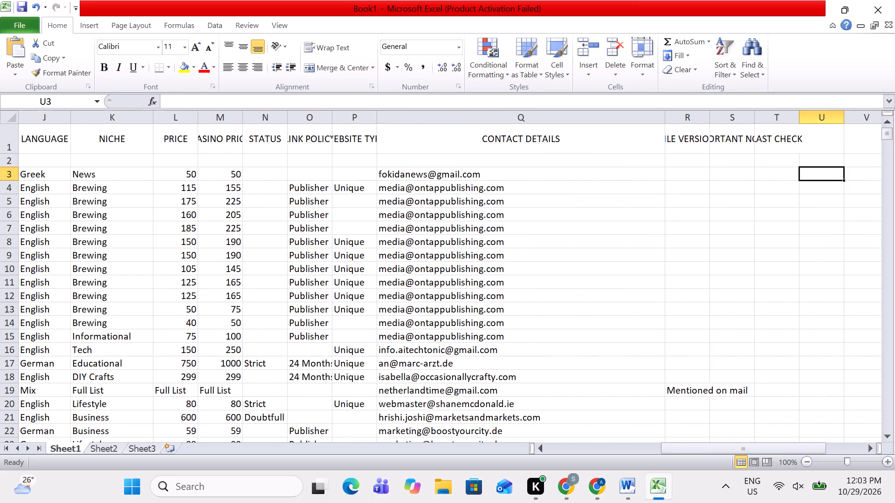
double_click(709, 118)
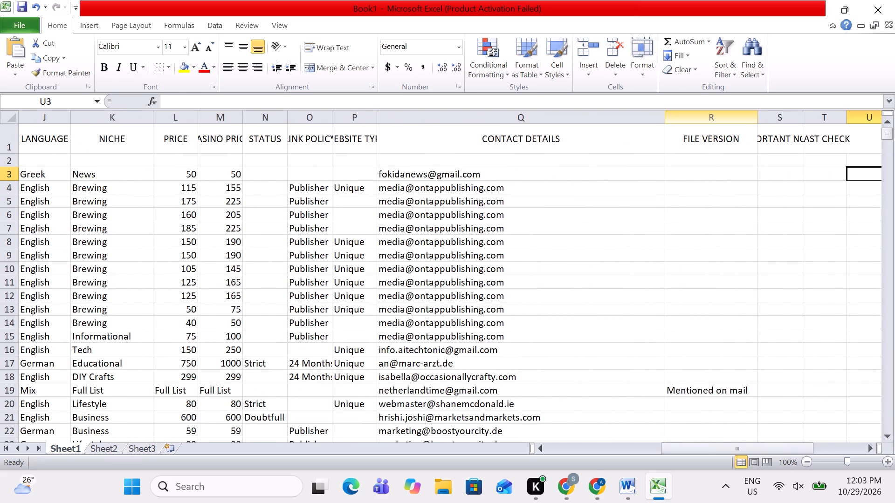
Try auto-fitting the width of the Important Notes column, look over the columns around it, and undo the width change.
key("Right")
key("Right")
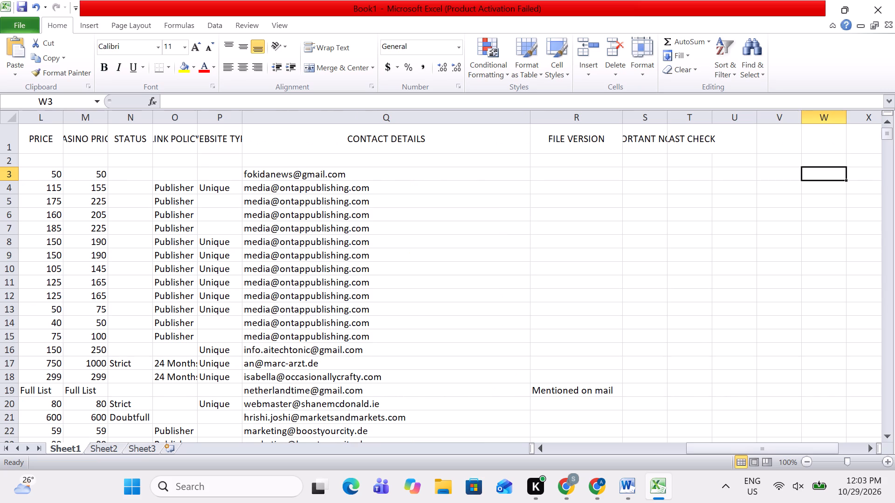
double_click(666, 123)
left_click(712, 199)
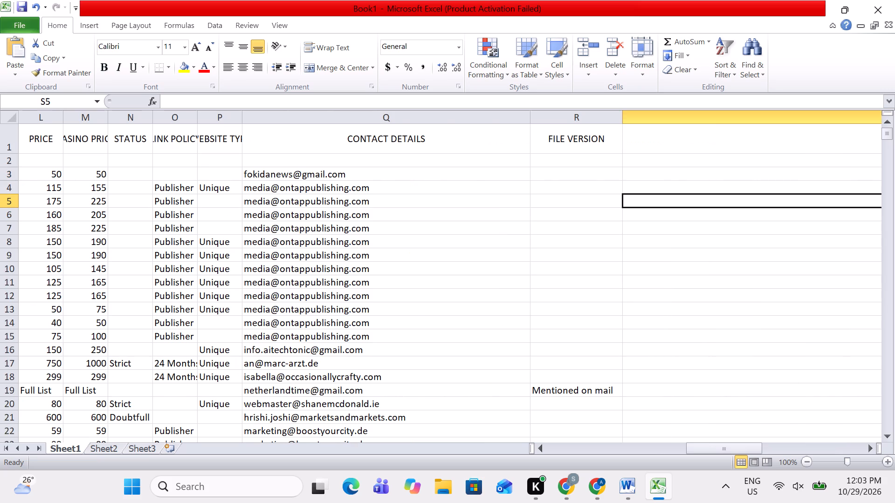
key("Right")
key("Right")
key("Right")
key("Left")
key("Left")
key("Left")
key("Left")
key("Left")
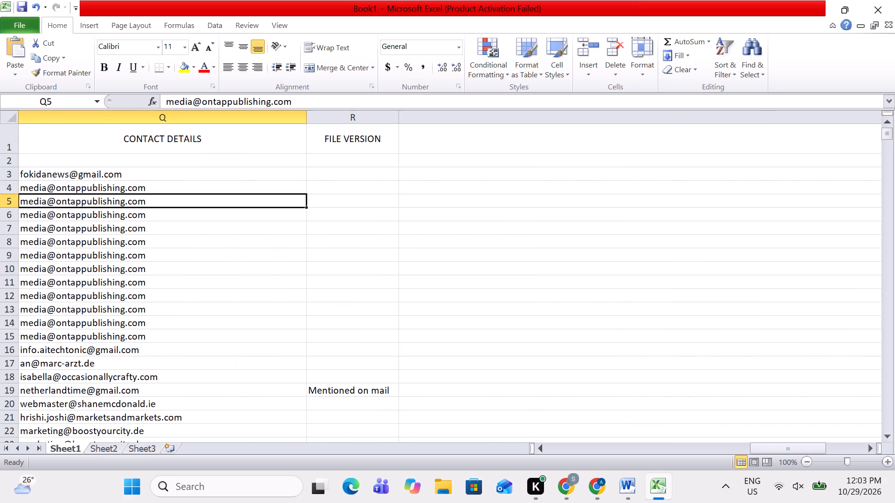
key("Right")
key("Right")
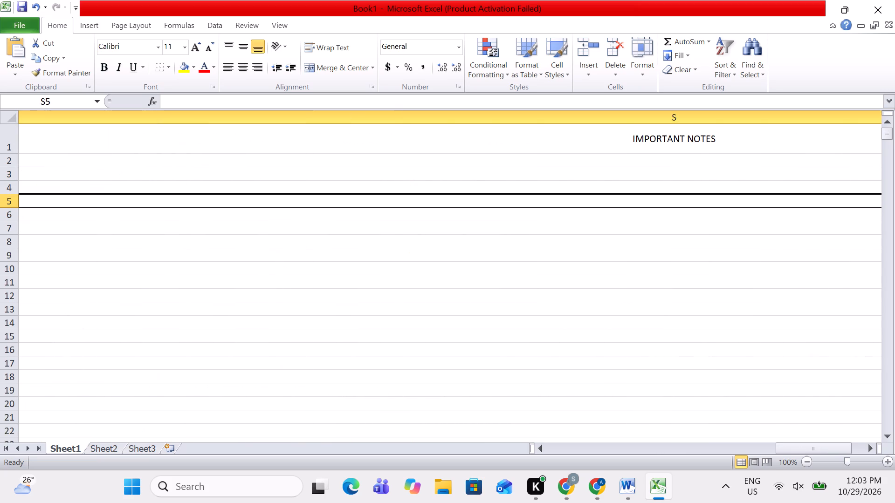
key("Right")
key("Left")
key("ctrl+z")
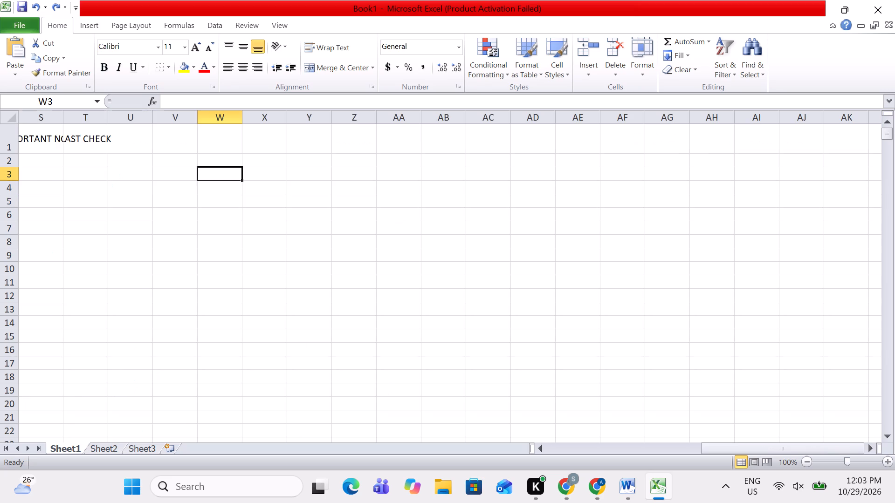
Widen the Important Notes column by hand well beyond its header text, and auto-fit the Last Check column.
key("Left")
key("Left")
key("Left")
key("Left")
key("Left")
key("Left")
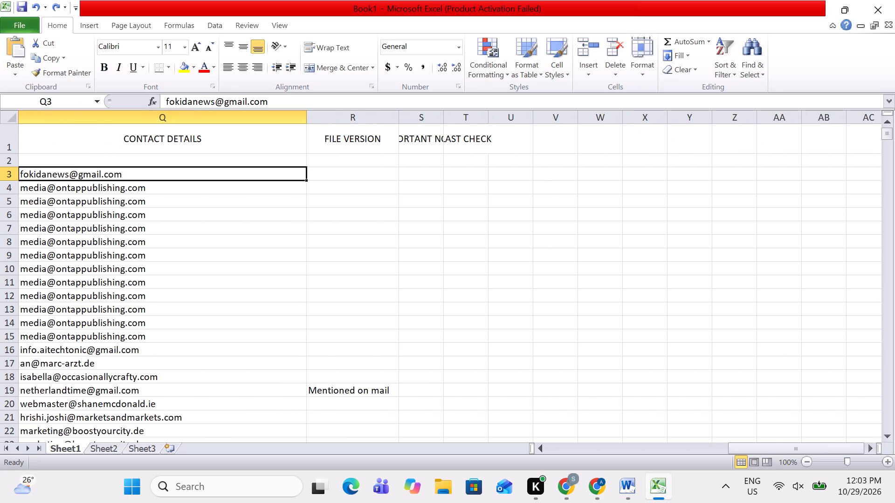
left_click_drag(444, 115, 524, 121)
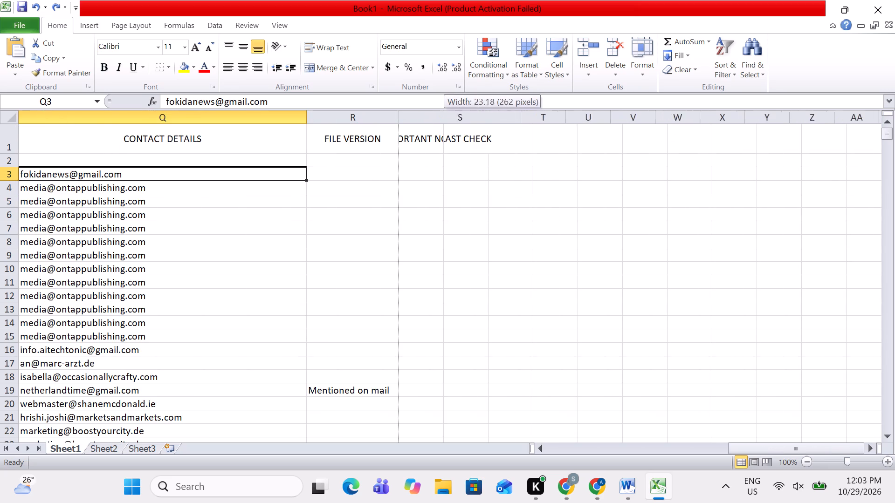
left_click_drag(524, 121, 597, 119)
double_click(645, 121)
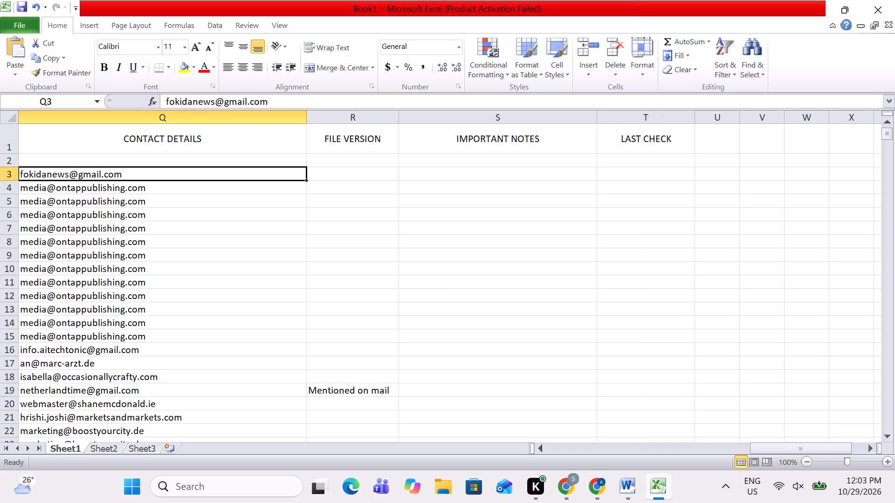
left_click(635, 187)
Auto-fit the widths of the Website Type, Link Policy, Status and Casino Price columns to their contents.
left_click(390, 178)
key("Left")
key("Left")
key("Left")
key("Left")
key("Left")
key("Left")
key("Left")
key("Left")
key("Left")
key("Right")
key("Right")
key("Right")
key("Right")
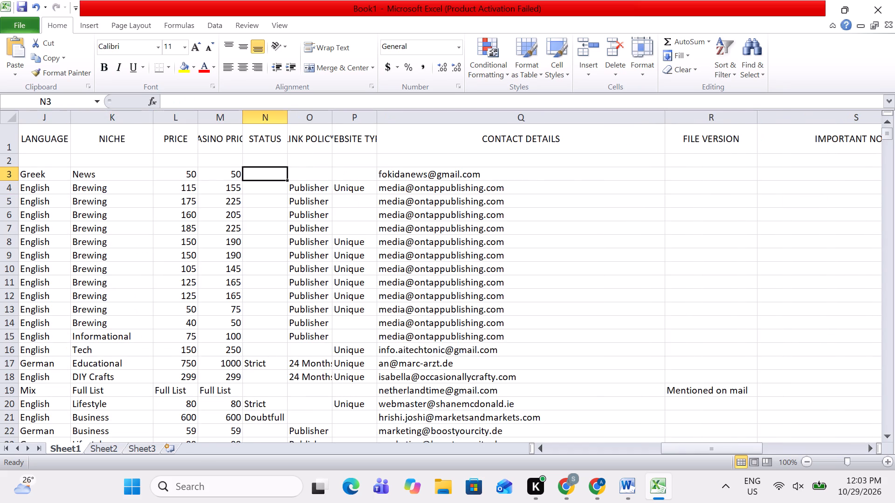
double_click(375, 120)
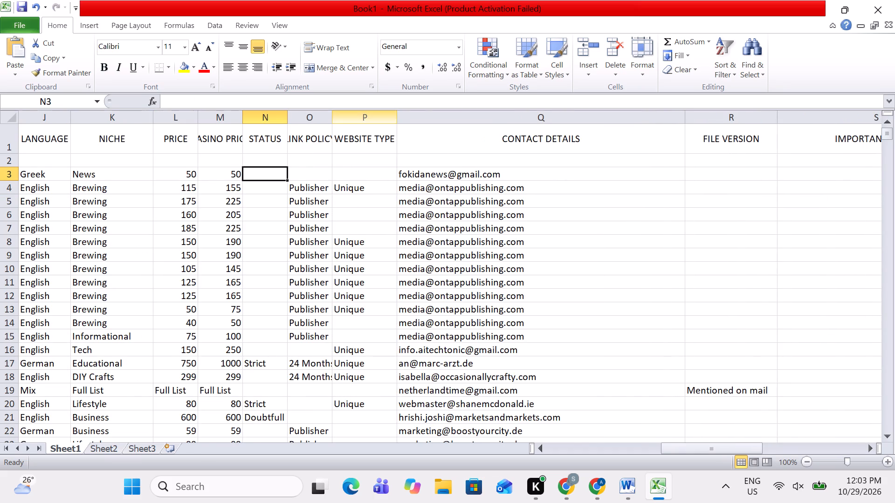
double_click(331, 115)
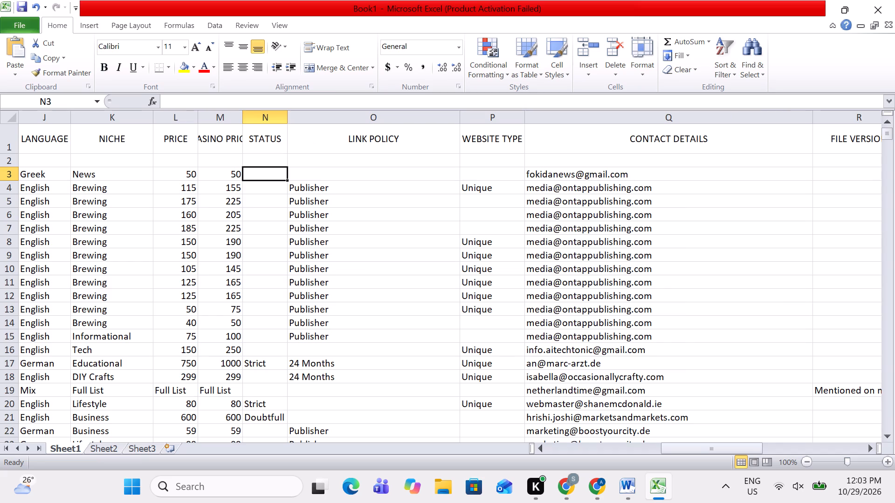
double_click(287, 114)
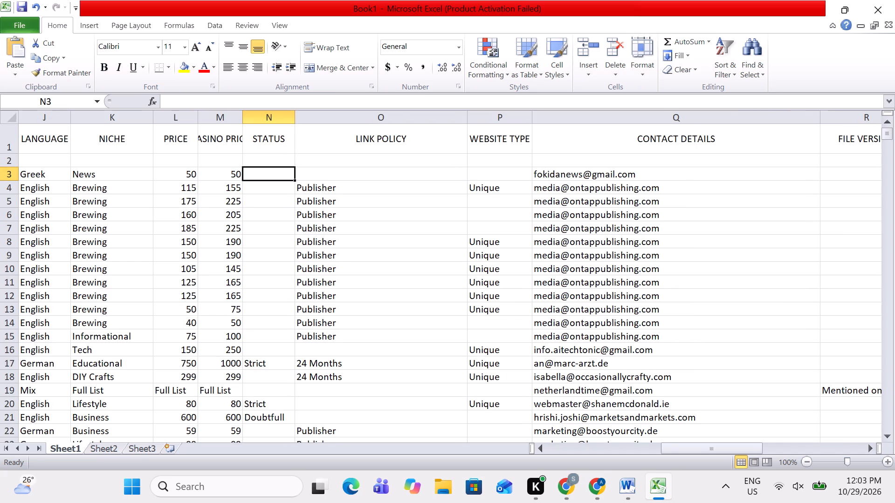
double_click(240, 119)
left_click(288, 283)
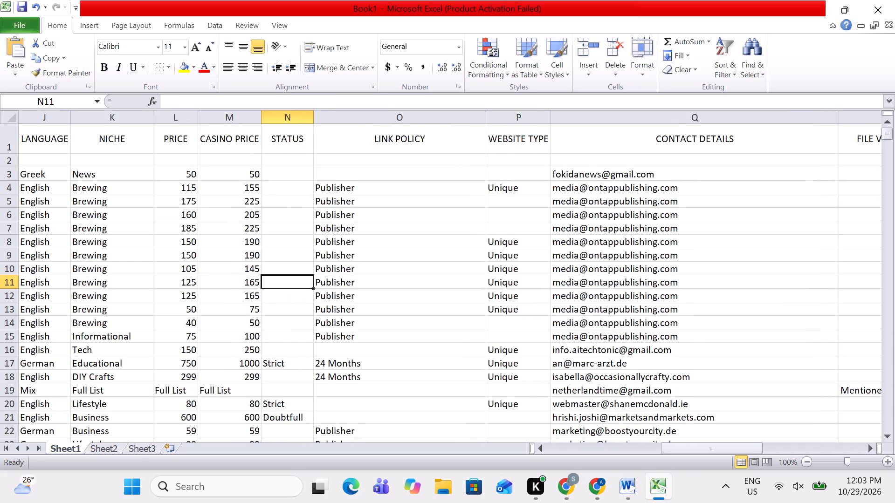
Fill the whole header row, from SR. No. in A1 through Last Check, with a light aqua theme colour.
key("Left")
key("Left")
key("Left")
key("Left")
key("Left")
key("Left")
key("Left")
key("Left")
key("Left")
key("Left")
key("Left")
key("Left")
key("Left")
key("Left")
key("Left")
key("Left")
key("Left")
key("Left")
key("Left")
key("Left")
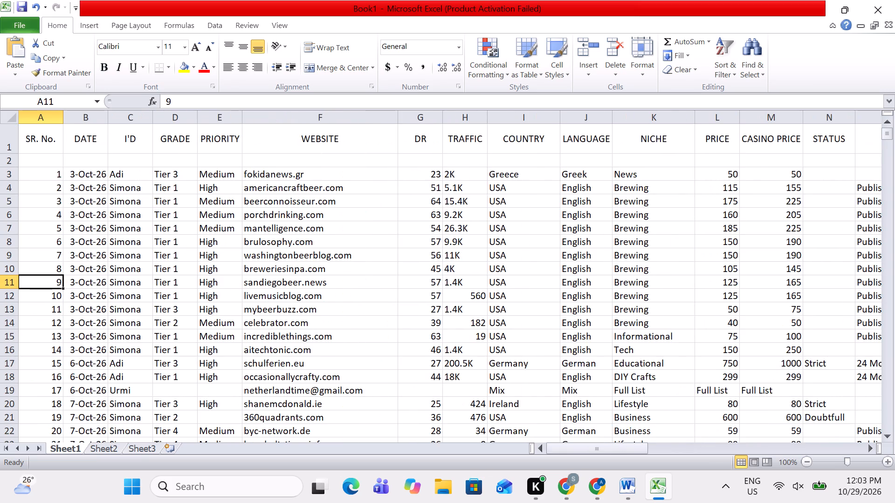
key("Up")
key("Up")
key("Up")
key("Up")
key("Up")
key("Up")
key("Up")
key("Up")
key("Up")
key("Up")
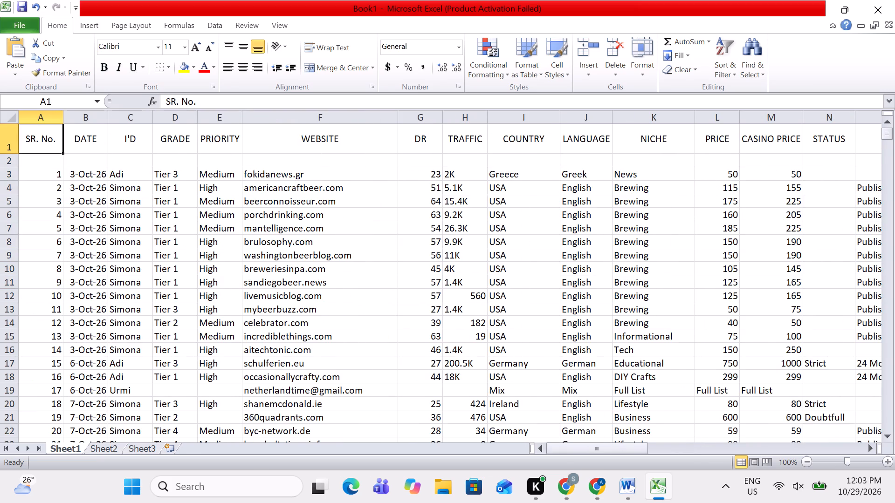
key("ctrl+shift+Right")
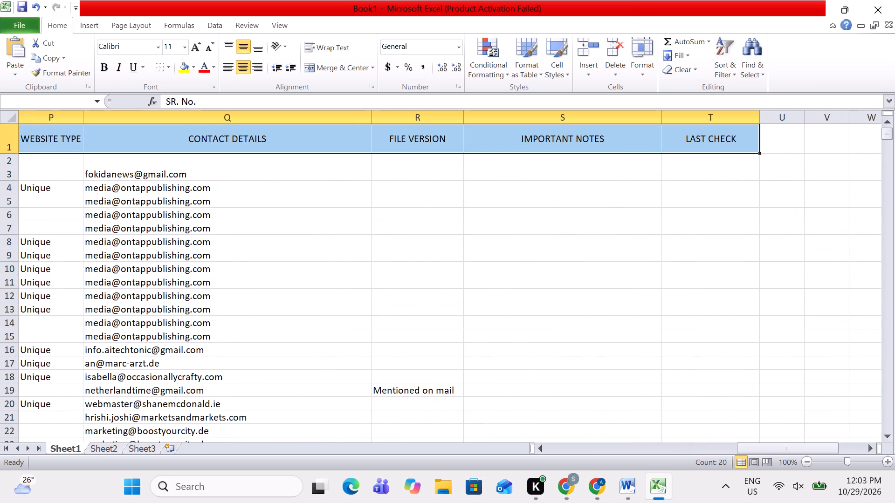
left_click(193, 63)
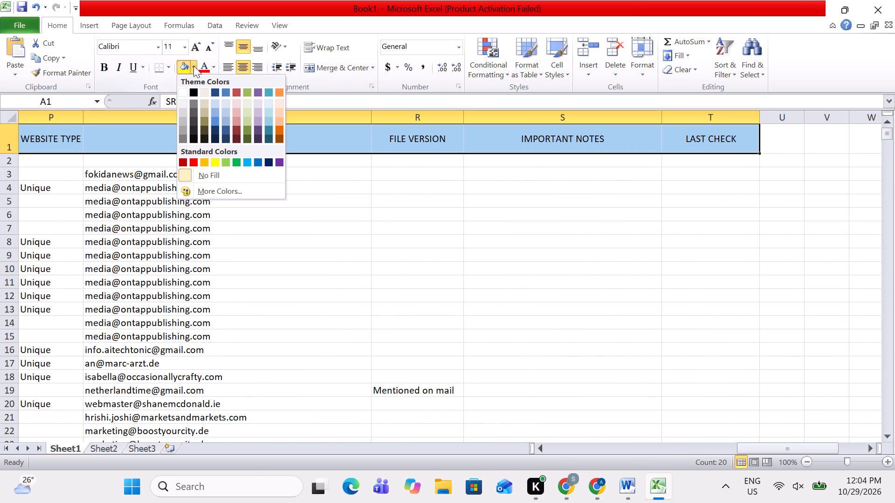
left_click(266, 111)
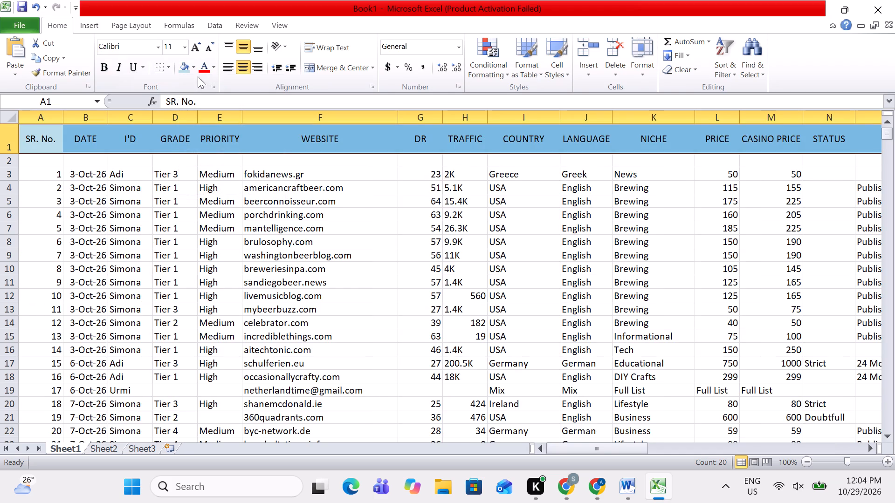
Format the header row text as white, bold and font size 14.
left_click(214, 67)
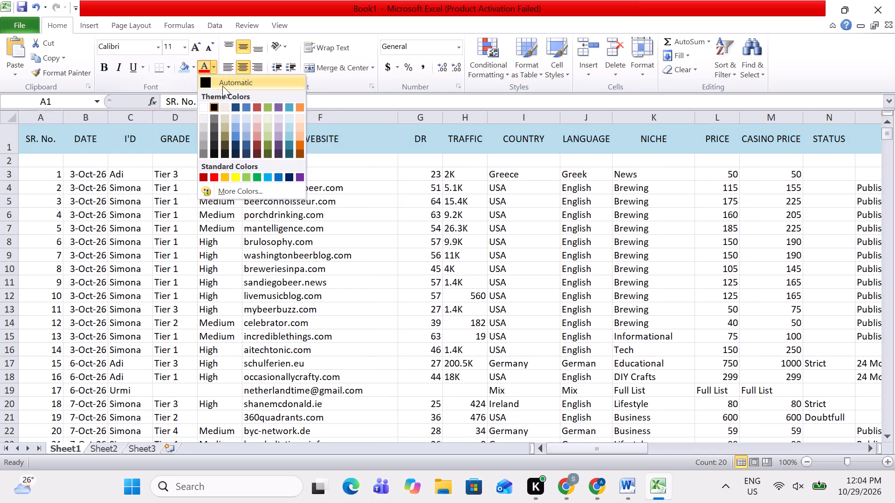
left_click(202, 109)
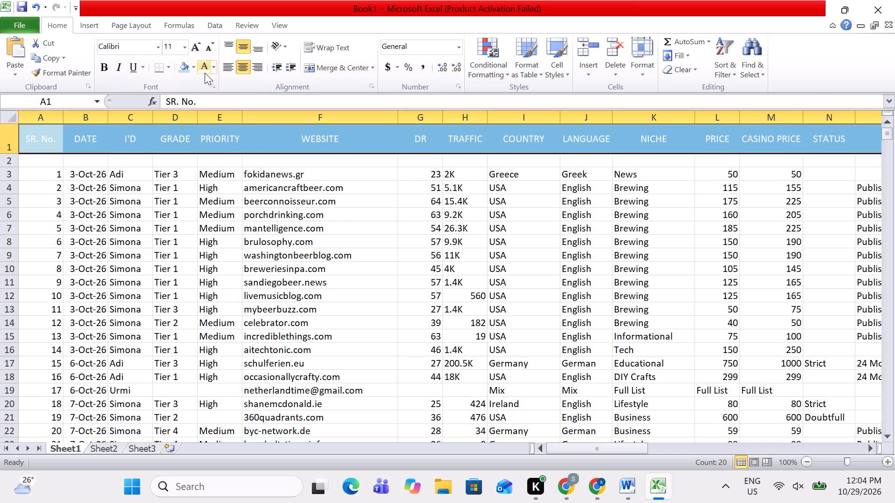
left_click(106, 70)
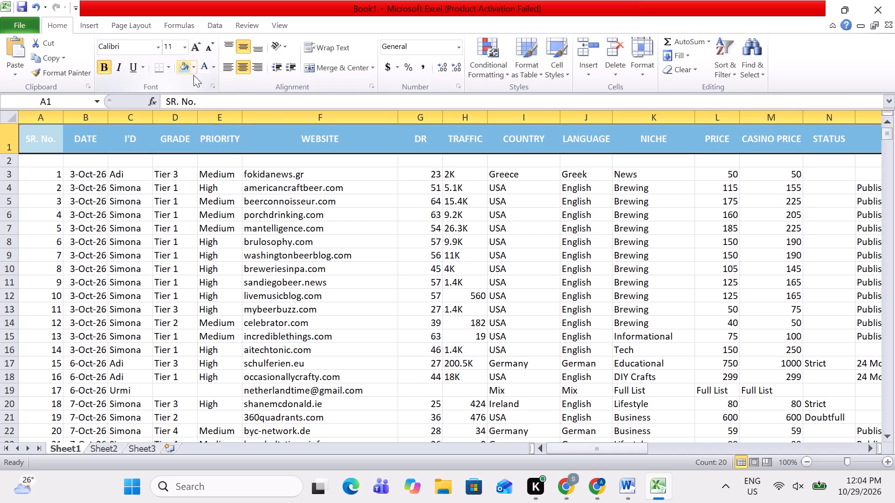
left_click(199, 42)
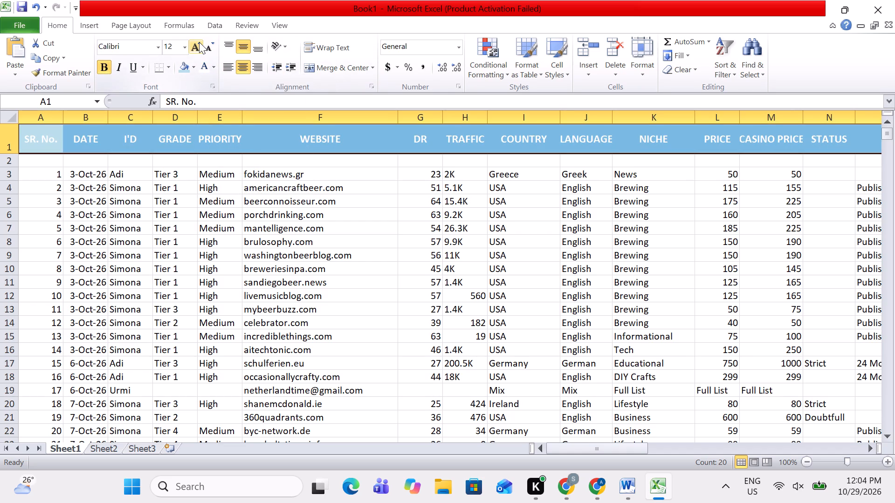
left_click(199, 42)
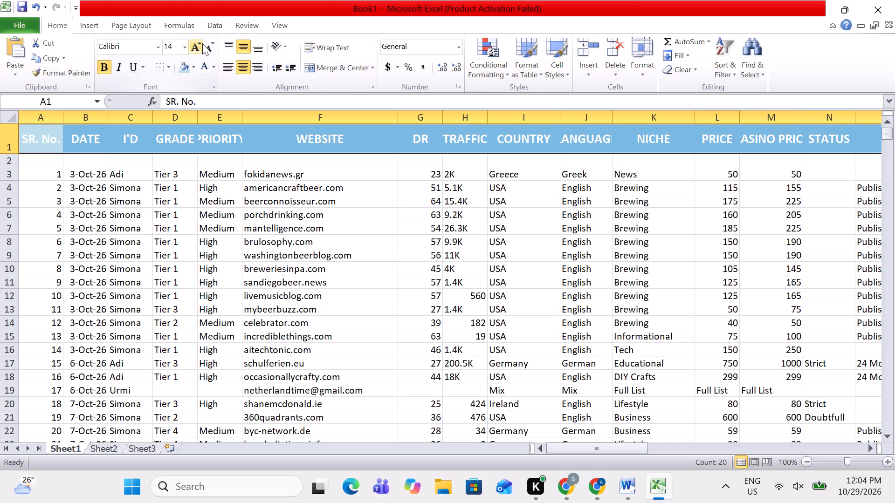
left_click(213, 44)
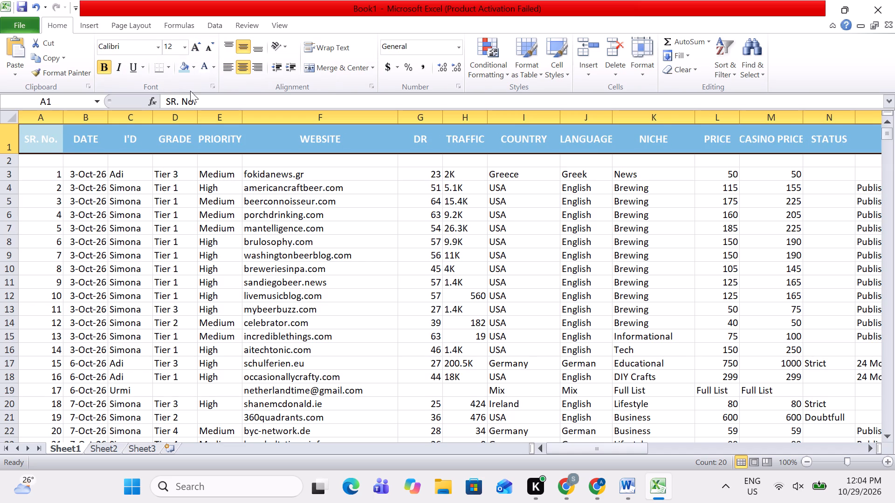
left_click(376, 196)
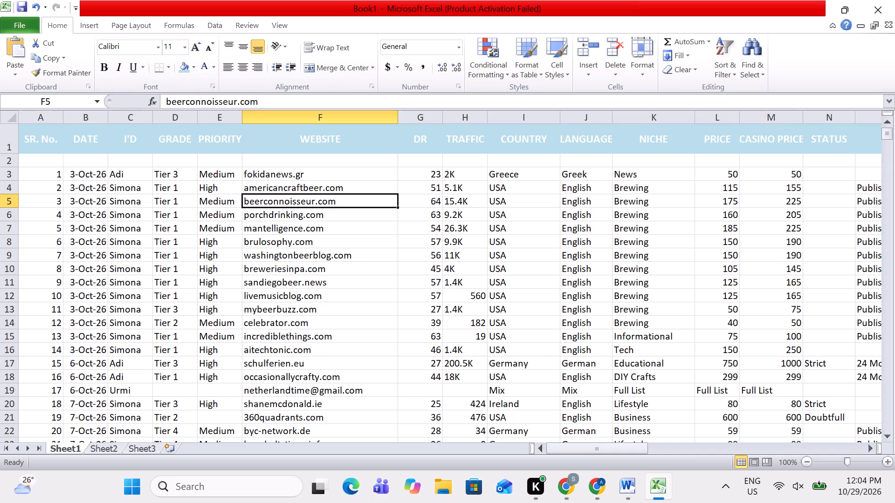
key("ctrl+z")
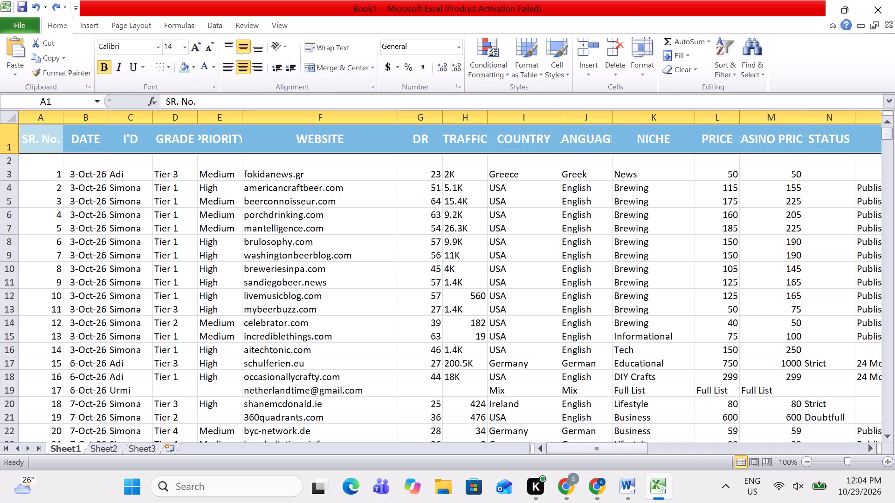
Fill the header row from SR. No. through Last Check with the medium blue theme colour.
left_click(193, 69)
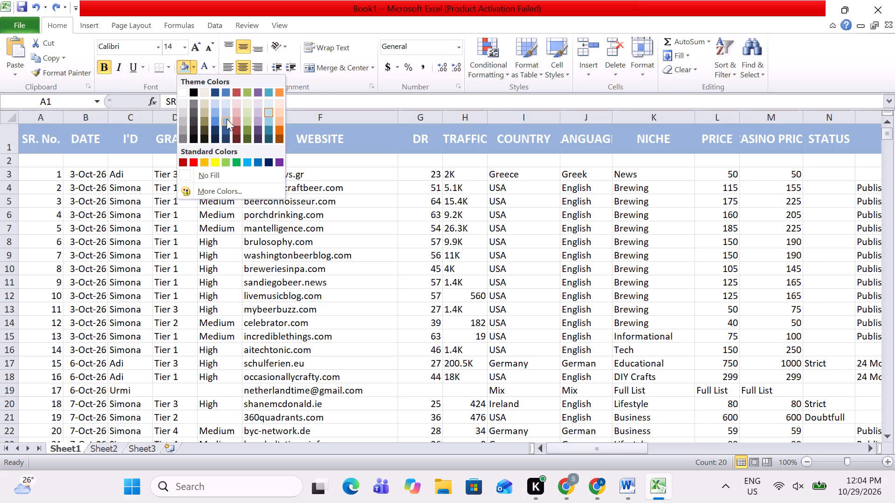
left_click(224, 93)
left_click(248, 189)
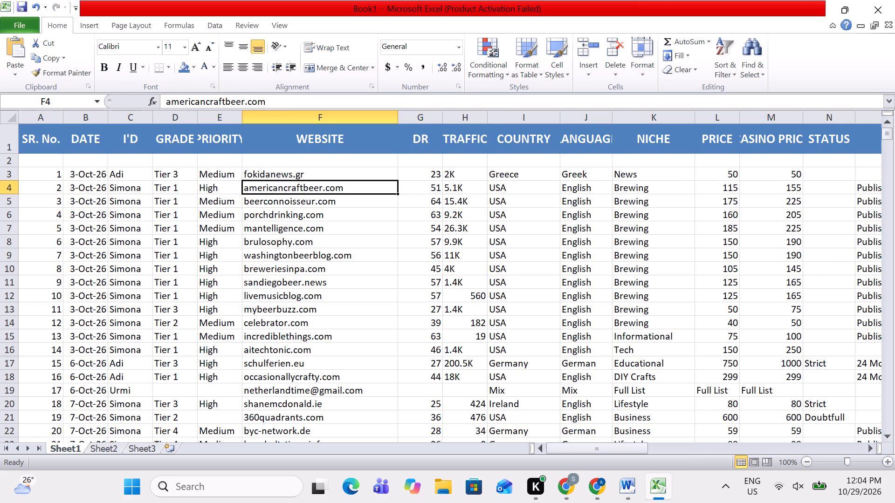
Auto-fit the widths of the Grade, Priority, Traffic, Language and Casino Price columns so their header text fits.
double_click(242, 118)
double_click(197, 120)
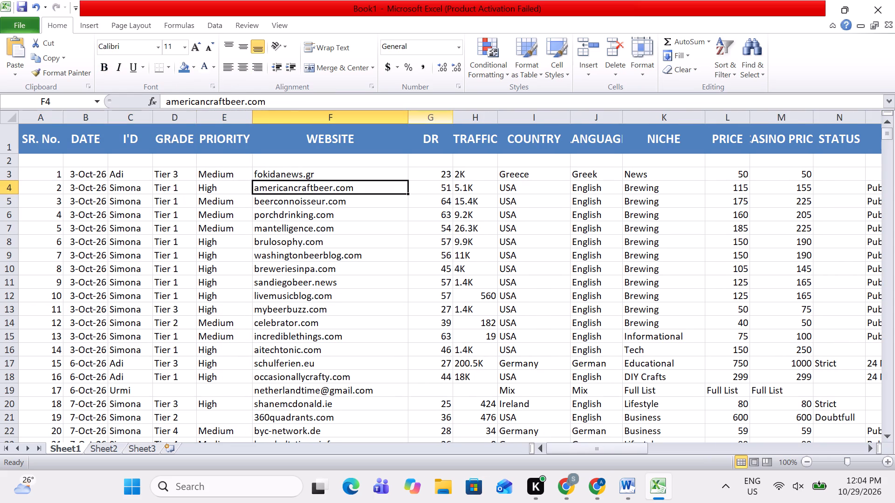
double_click(499, 118)
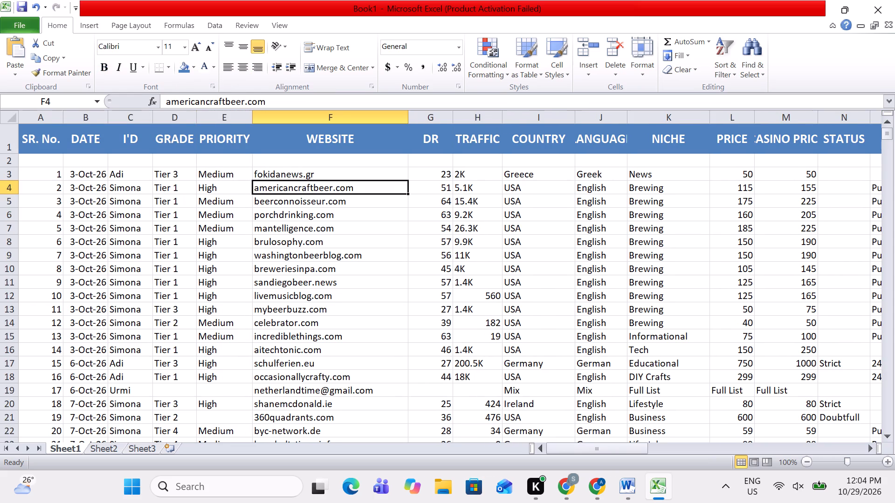
double_click(630, 116)
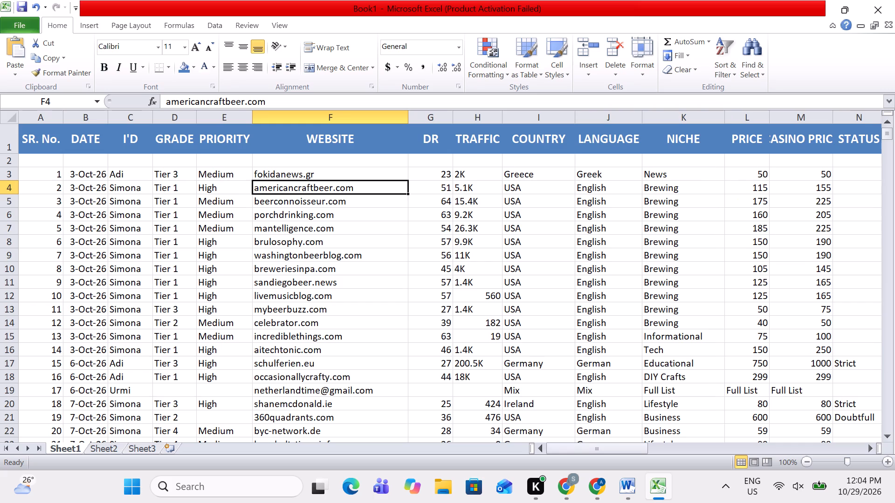
double_click(834, 119)
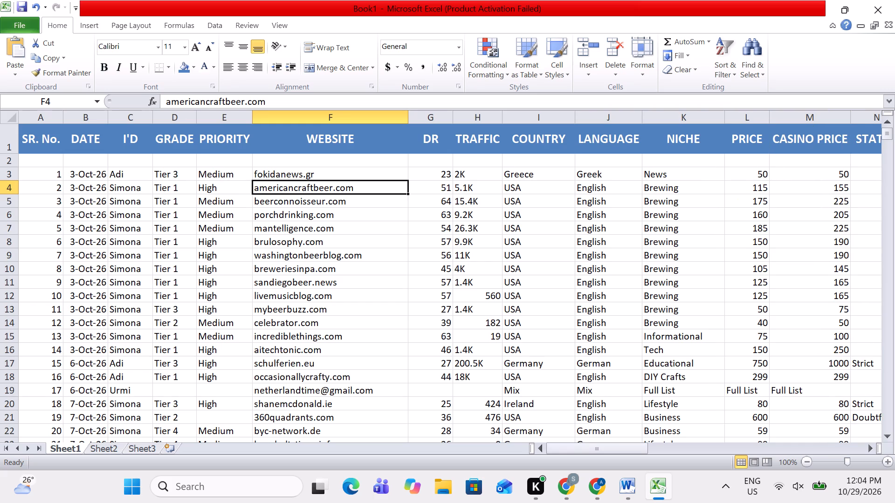
Review the formatted columns across the sheet, from Date to beyond File Version, checking header fit and record layout.
key("Right")
key("Right")
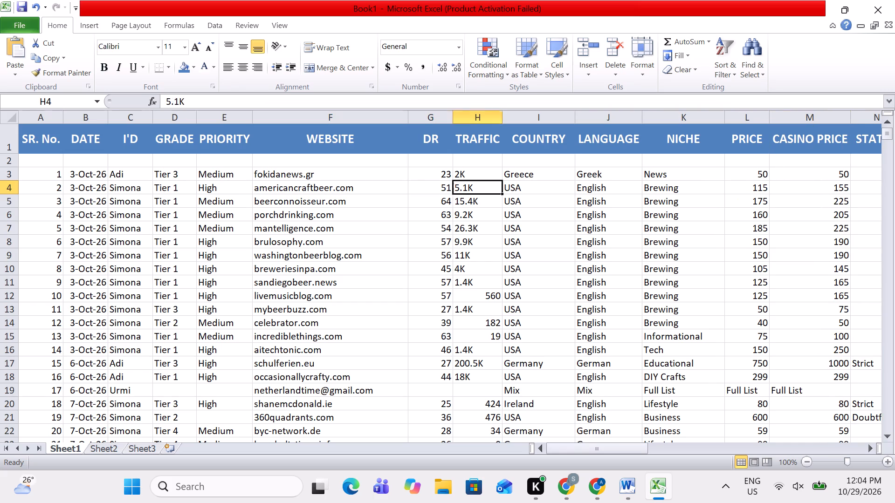
key("Right")
key("Right")
key("Right")
key("Right")
key("Right")
key("Right")
key("Right")
key("Right")
key("Right")
key("Right")
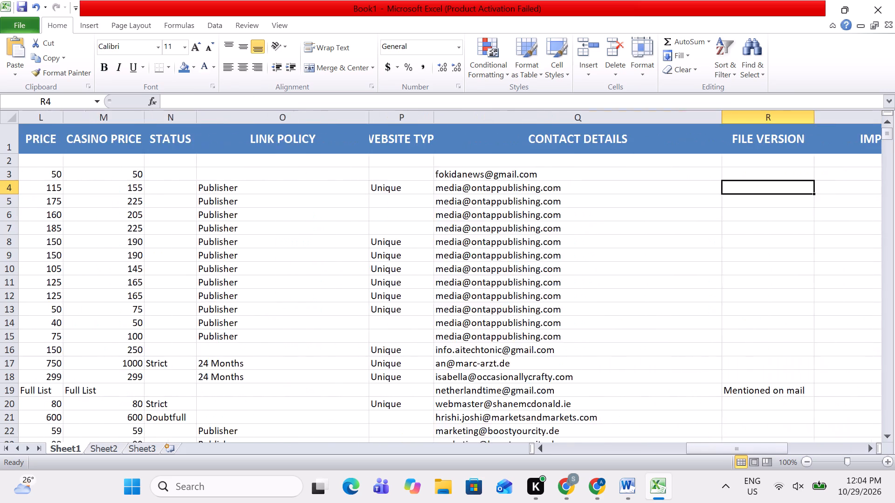
key("Right")
key("Left")
key("Right")
key("Right")
key("Right")
key("Left")
key("Left")
key("Left")
key("Left")
key("Left")
key("Left")
key("Left")
key("Left")
key("Left")
key("Left")
key("Left")
key("Left")
key("Left")
key("Left")
key("Left")
key("Left")
key("Left")
key("Left")
key("Left")
key("Left")
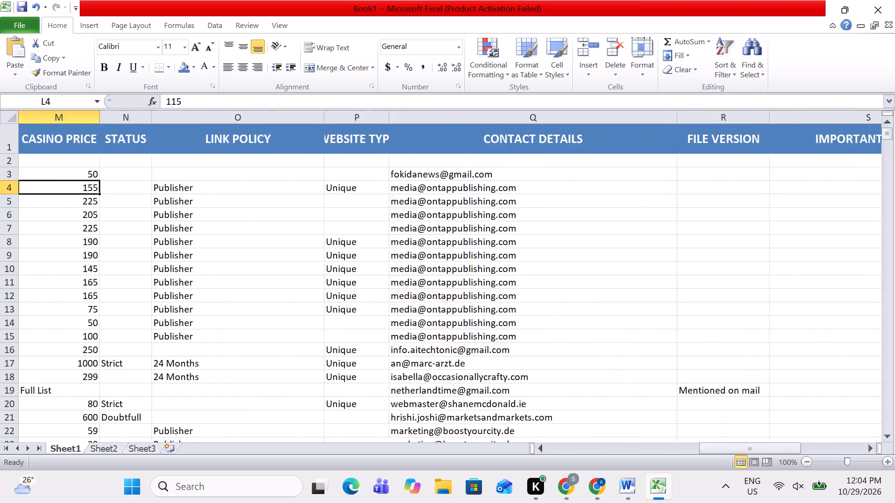
key("Up")
key("Up")
key("Right")
key("Down")
key("Right")
key("Left")
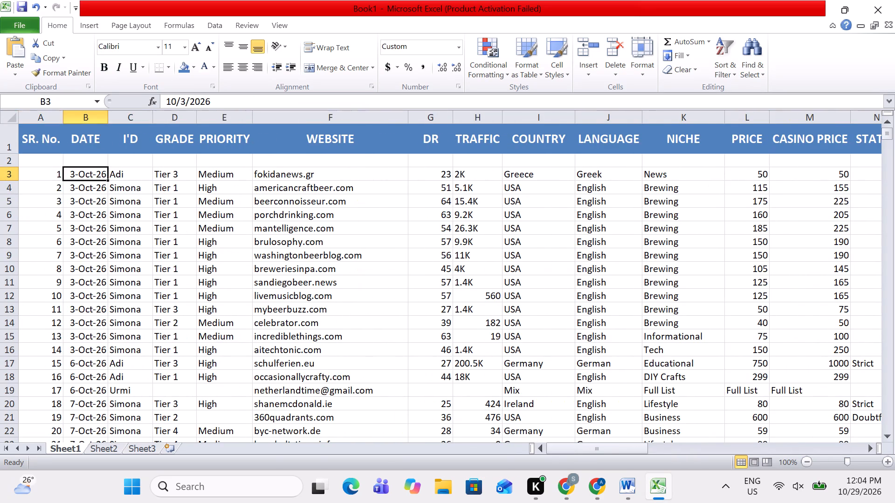
key("Right")
key("Right")
key("Right")
key("Right")
key("Right")
key("Right")
key("Right")
key("Right")
key("Right")
key("Right")
key("Right")
key("Right")
key("Left")
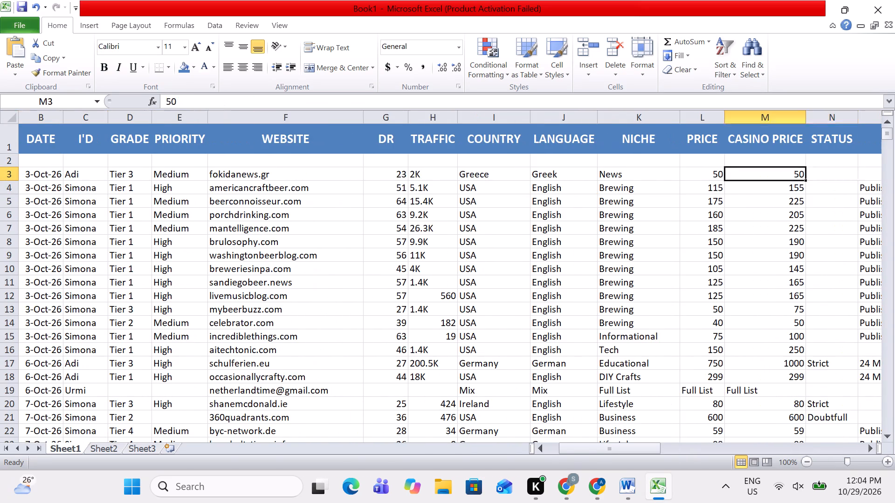
Examine the final records at the bottom of the list, including their serial numbers, and return to the first record's date.
key("ctrl+Down")
key("Down")
key("Down")
key("Down")
key("Up")
key("Up")
key("Up")
key("Up")
key("Up")
key("Up")
key("Up")
key("Up")
key("Up")
key("Up")
key("Up")
key("Up")
key("Up")
key("Up")
key("Up")
key("Up")
key("Up")
key("Up")
key("Up")
key("Up")
key("Up")
key("Up")
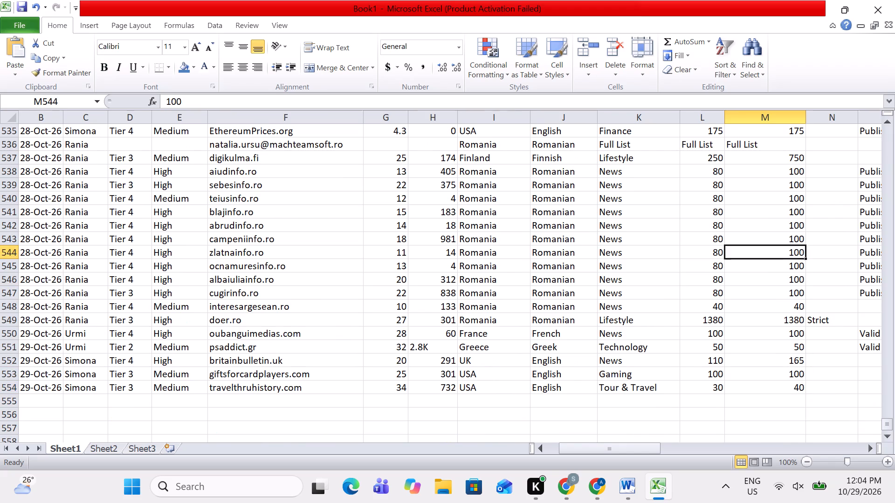
key("Down")
key("ctrl+Down")
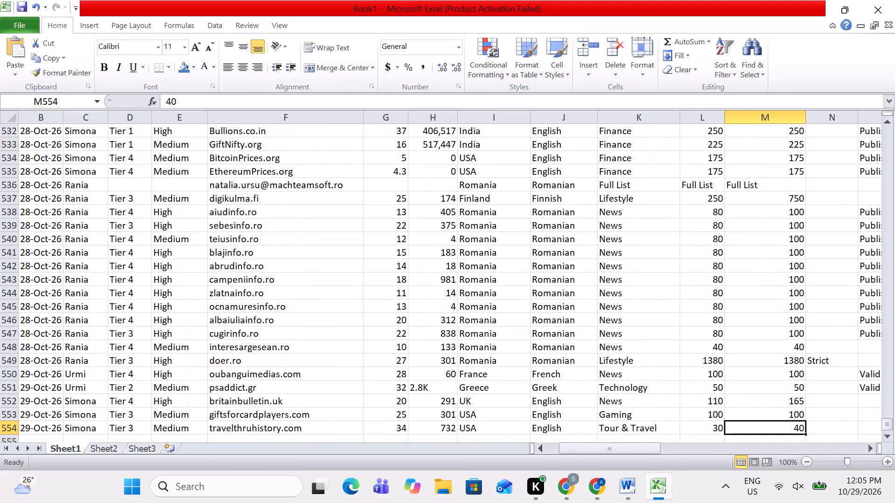
key("Down")
key("Down")
key("Down")
key("Up")
key("Up")
key("Up")
key("Left")
key("Left")
key("Left")
key("Left")
key("Left")
key("Left")
key("Left")
key("Left")
key("Left")
key("Left")
key("Left")
key("Left")
key("Left")
key("Left")
key("Left")
key("Left")
key("Left")
key("Left")
key("Left")
key("Left")
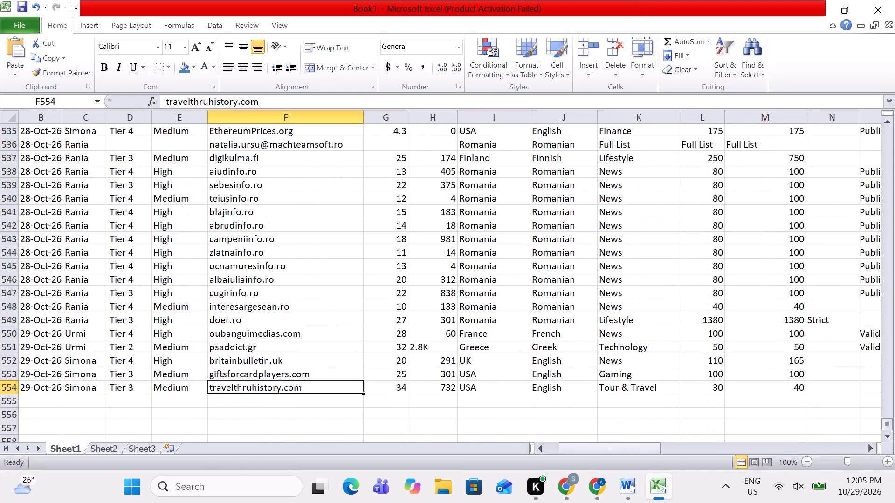
key("Right")
key("Right")
key("Right")
key("Left")
key("Left")
key("Left")
key("Left")
key("Left")
key("Left")
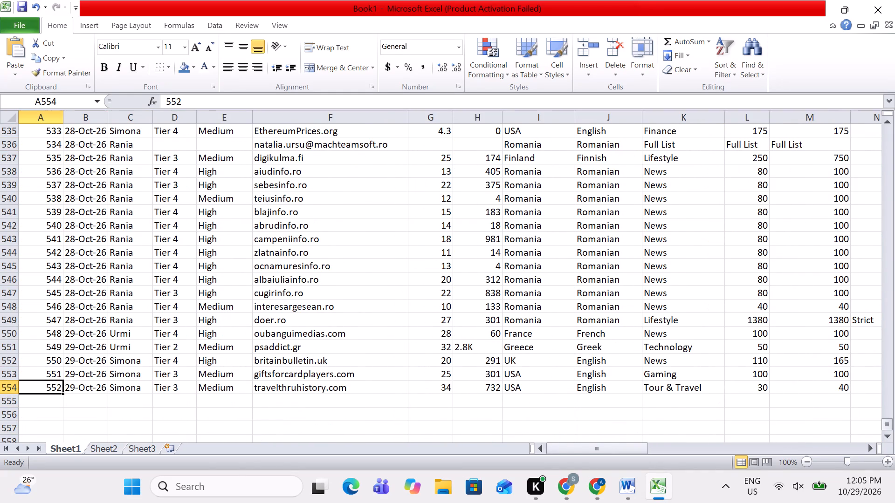
key("ctrl+Up")
key("Up")
key("Down")
key("Up")
key("Up")
key("Up")
key("Up")
key("Up")
key("Up")
key("Up")
key("Up")
key("Up")
key("Up")
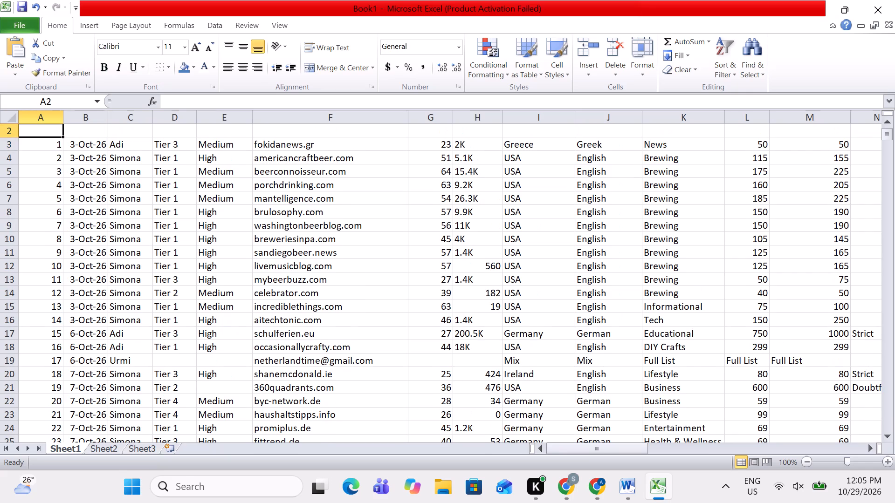
key("Down")
key("Right")
key("Down")
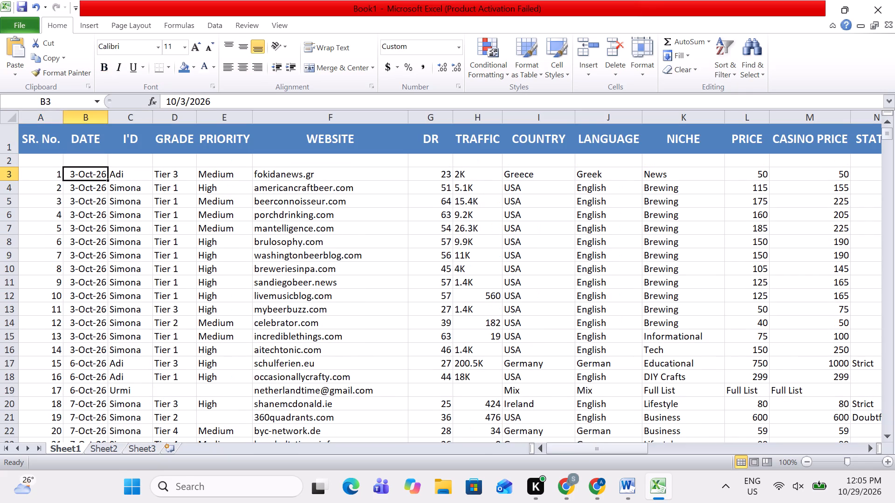
Save the workbook to the Desktop as an Excel Workbook named Casino Acceptance (netbet) All Market.
key("ctrl+s")
key("ctrl+s")
key("Right")
key("Left")
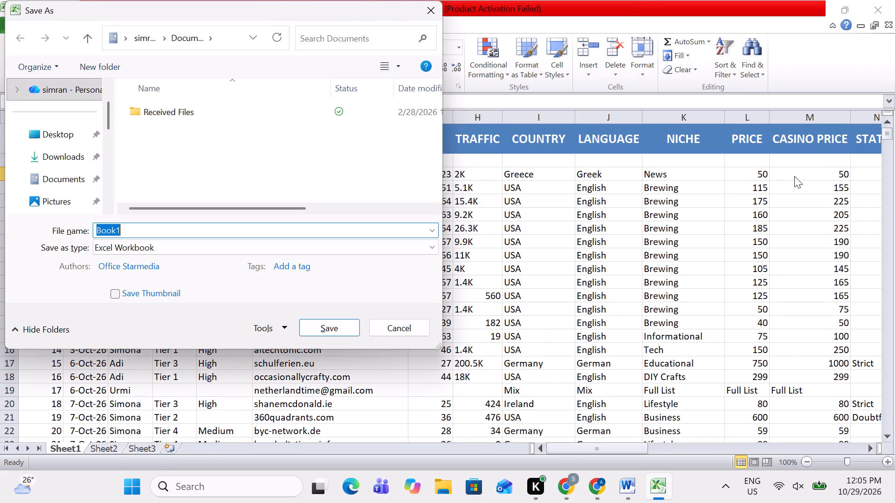
left_click(47, 138)
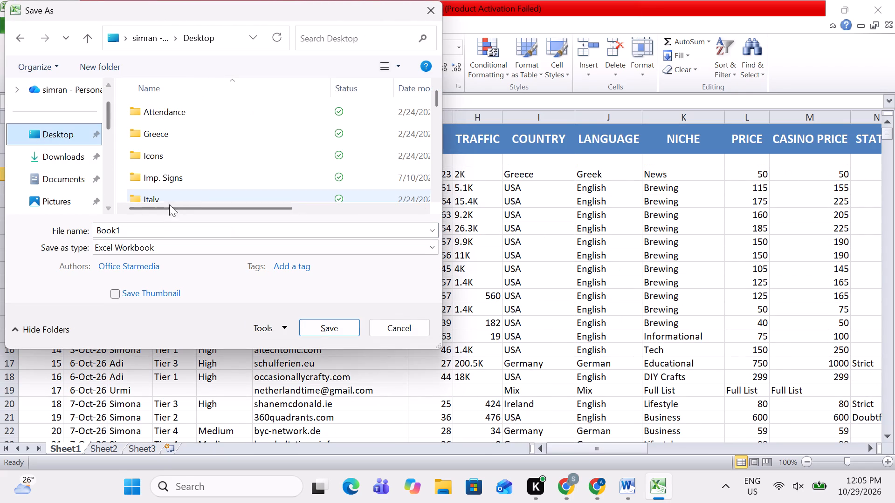
left_click(151, 230)
key("BackSpace")
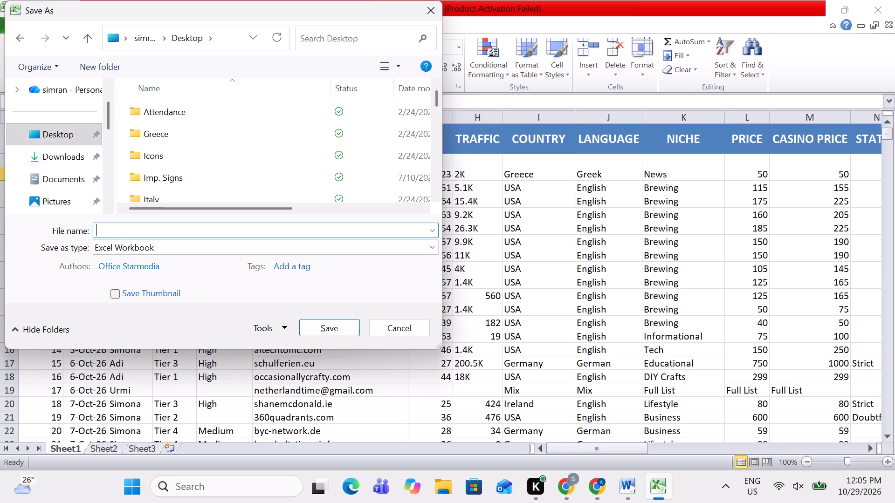
type("Casino Acce")
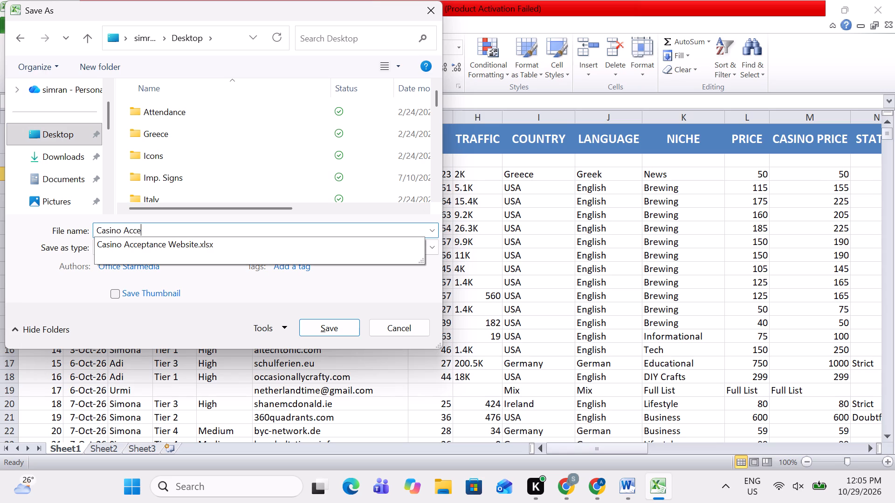
type("ptance")
key("space")
type("(netbet")
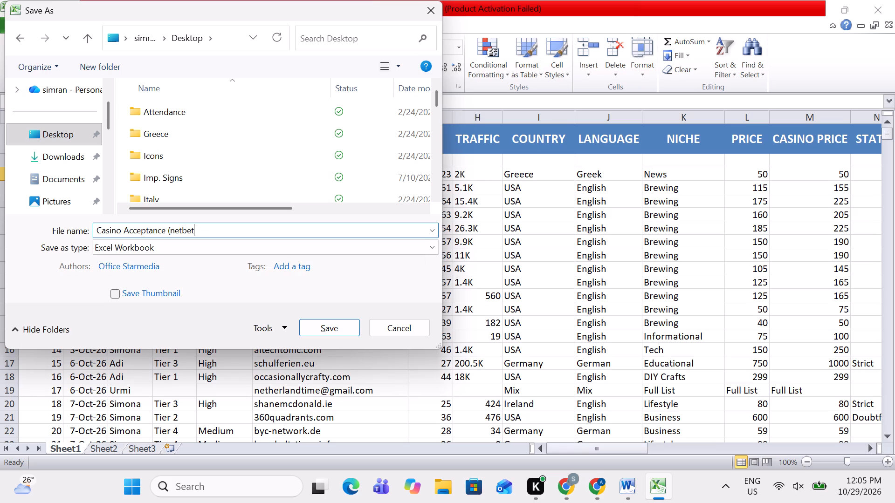
key("shift+parenright")
key("space")
type("All Ma")
type("rket")
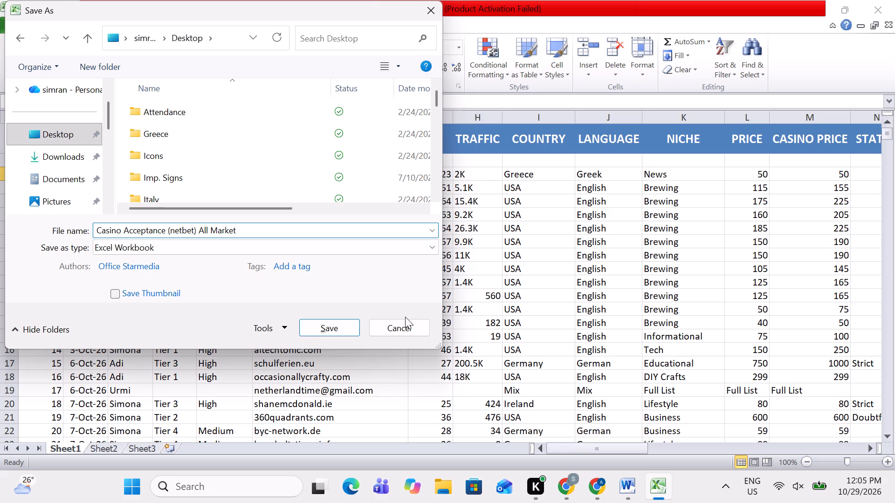
left_click(312, 327)
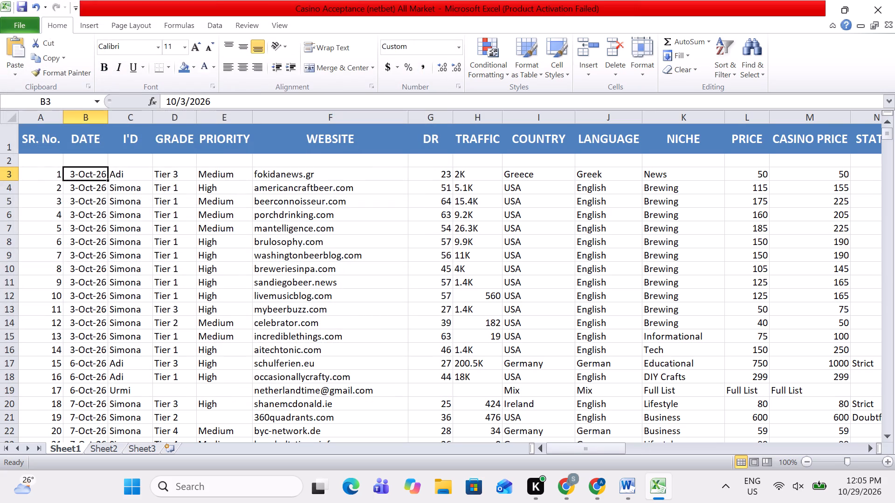
Widen the Traffic column slightly beyond its auto-fit width and select its header cell H1.
double_click(501, 116)
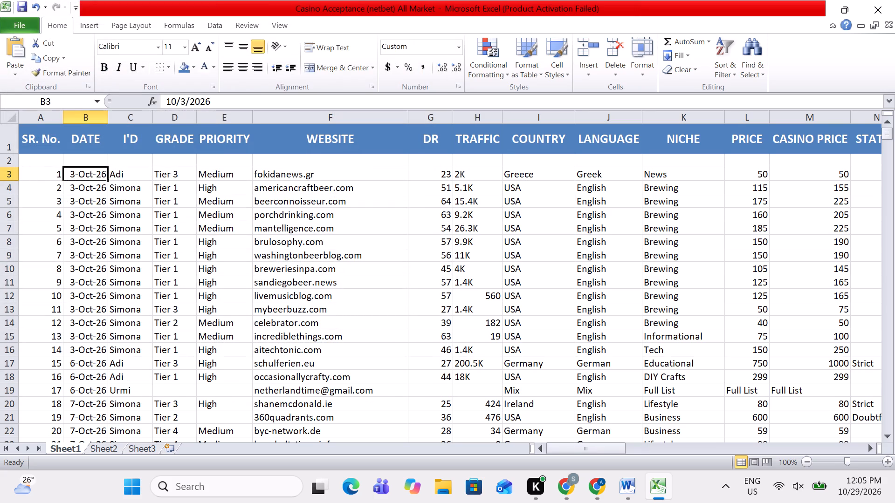
double_click(500, 113)
left_click_drag(503, 117, 510, 119)
left_click(494, 145)
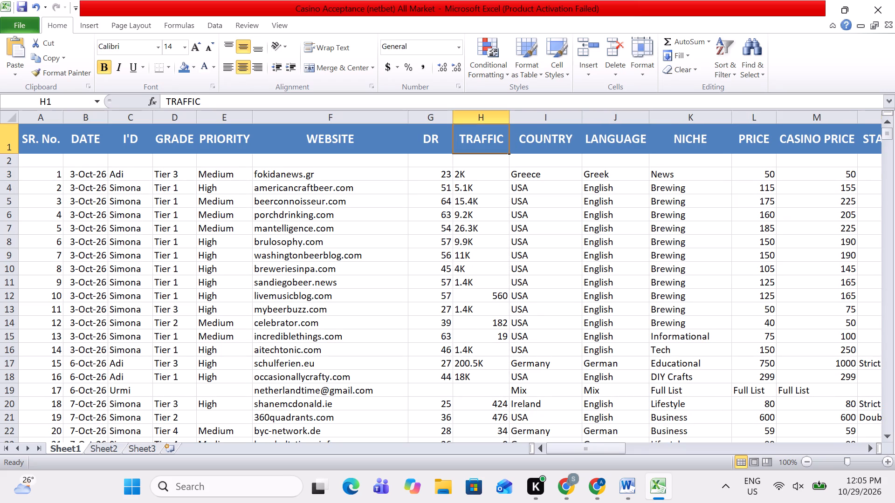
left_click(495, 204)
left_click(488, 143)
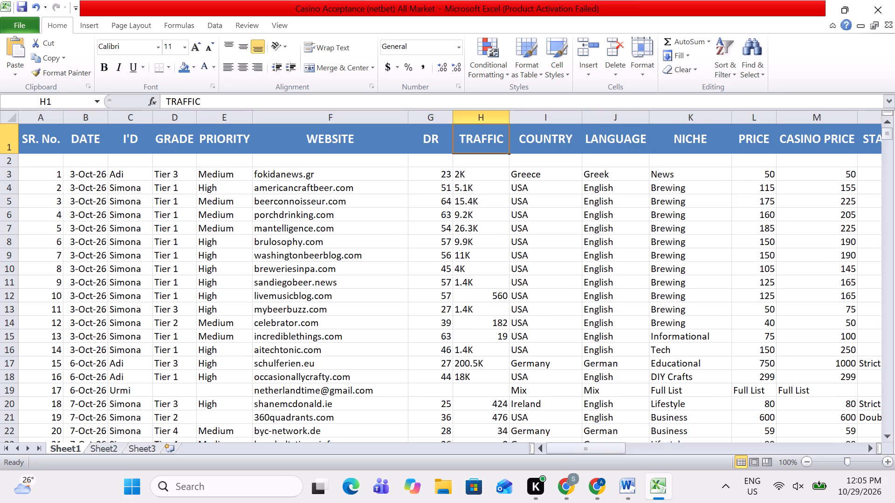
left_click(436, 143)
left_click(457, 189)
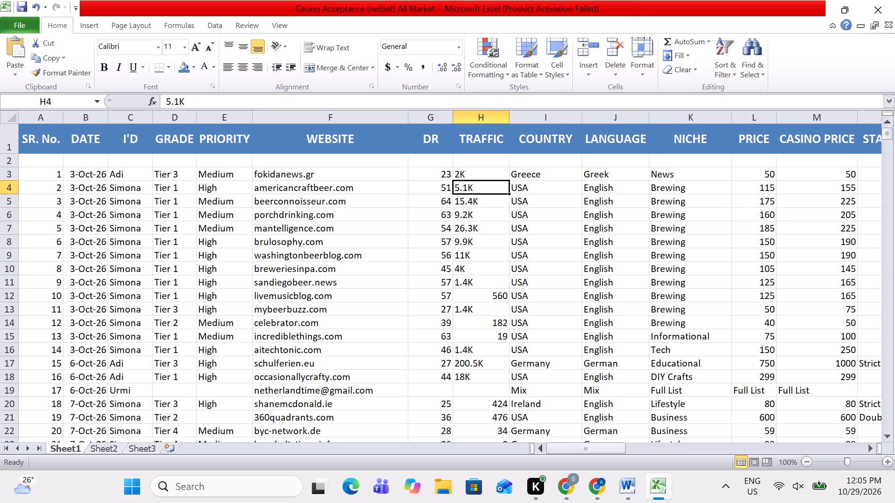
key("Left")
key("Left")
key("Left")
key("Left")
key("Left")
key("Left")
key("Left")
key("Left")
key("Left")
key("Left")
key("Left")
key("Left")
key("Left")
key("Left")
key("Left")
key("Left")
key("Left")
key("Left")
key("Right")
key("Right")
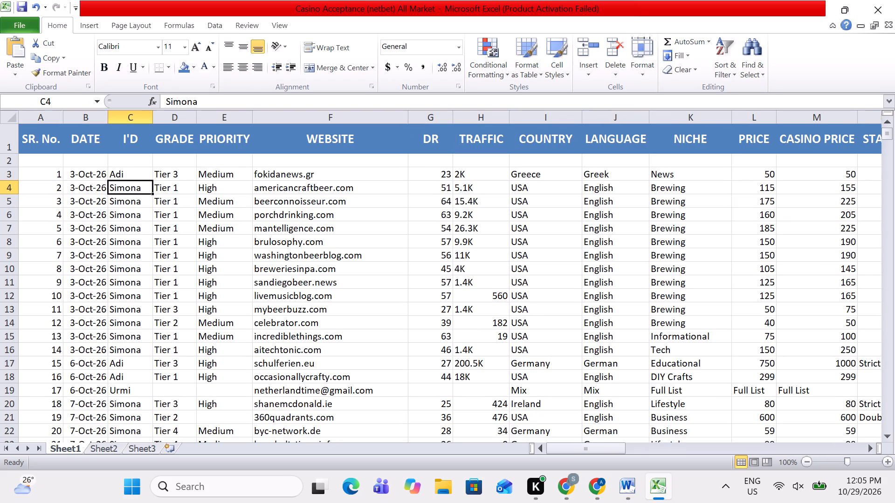
Save the Casino Acceptance (netbet) All Market workbook with its adjusted column layout.
key("ctrl+s")
key("ctrl+s")
Review the first record across all columns, check the serial number column down the list, and return to the first record's date.
key("Right")
key("Left")
key("Up")
key("Right")
key("Right")
key("Right")
key("Right")
key("Right")
key("Right")
key("Right")
key("Right")
key("Right")
key("Right")
key("Right")
key("Right")
key("Right")
key("Right")
key("Right")
key("Right")
key("Right")
key("Right")
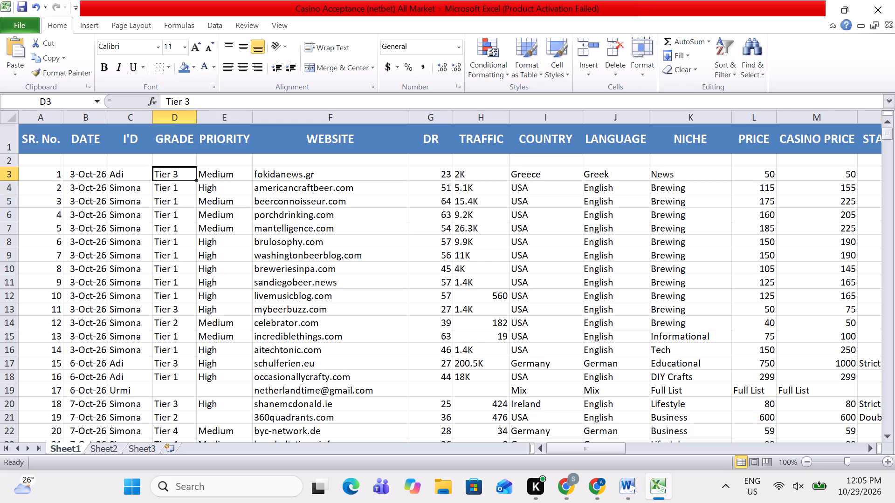
key("Left")
key("Left")
key("Left")
key("Left")
key("Left")
key("Left")
key("Left")
key("Left")
key("Left")
key("Left")
key("Left")
key("Left")
key("Left")
key("Left")
key("Left")
key("Left")
key("Left")
key("Left")
key("Left")
key("Left")
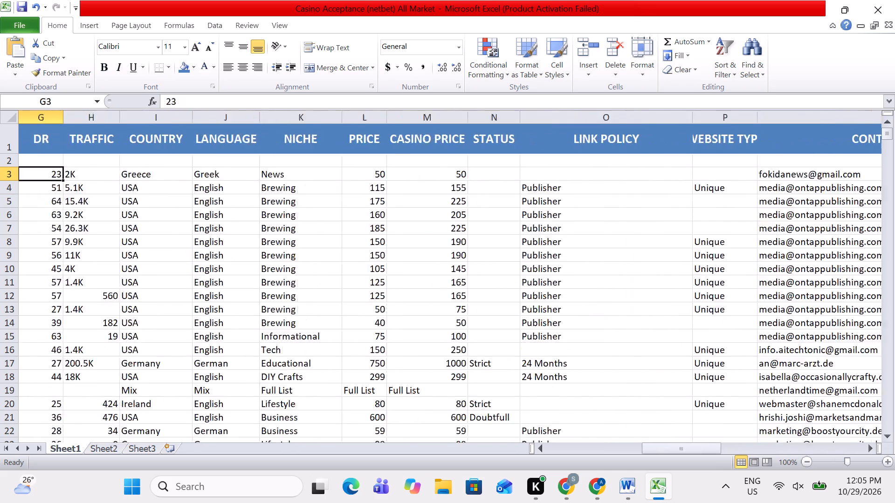
key("Right")
key("Left")
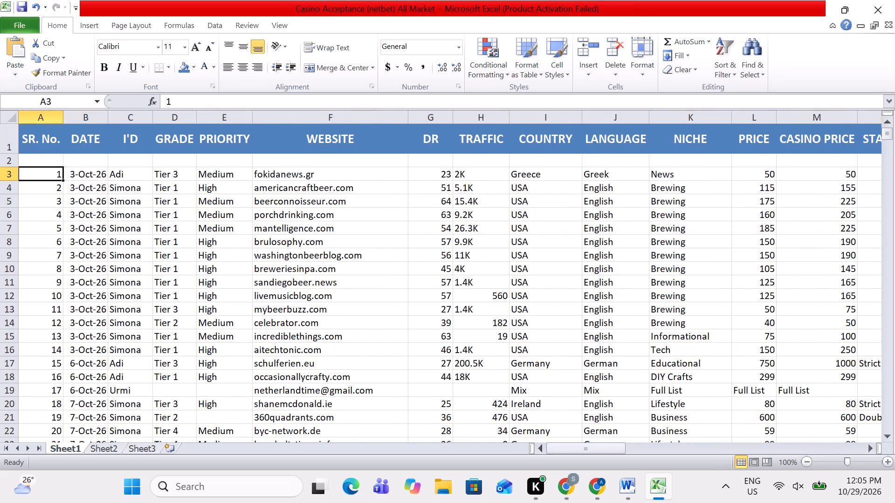
key("ctrl+shift+Down")
key("Up")
key("Down")
key("Right")
key("Right")
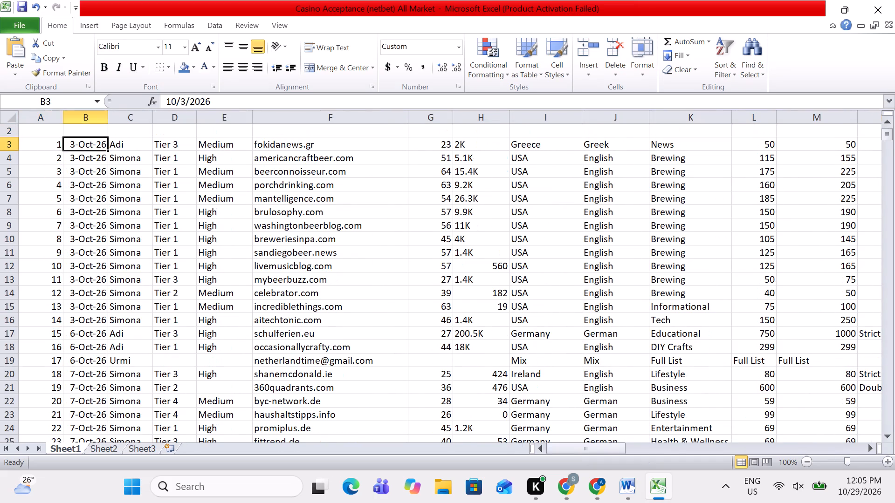
key("Right")
key("Left")
Switch to the New Master Sheet in Chrome and go to the first filtered October record's serial number.
key("alt+Tab")
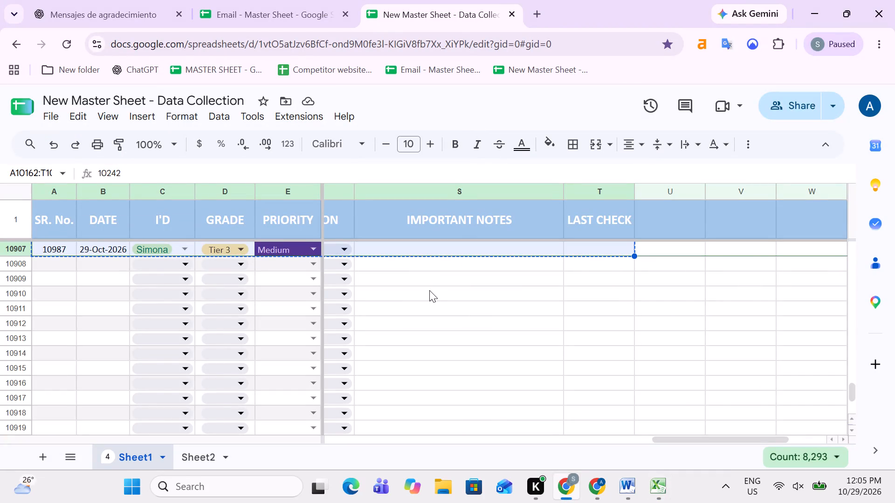
key("Up")
key("Down")
key("Left")
key("Left")
key("Left")
key("Left")
key("Left")
key("Left")
key("Left")
key("Left")
key("Left")
key("Left")
key("Left")
key("Left")
key("Left")
key("Left")
key("Left")
key("Left")
key("Left")
key("Left")
key("Left")
key("Left")
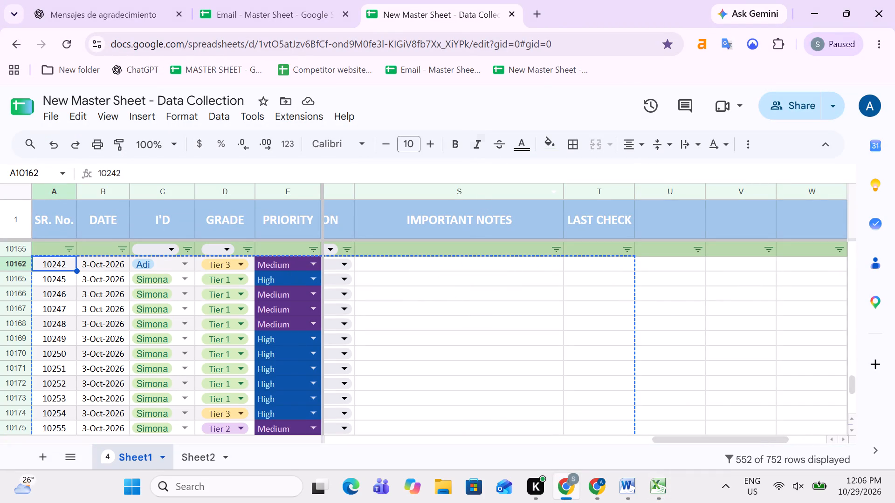
Open Ahrefs Batch Analysis in a new browser tab, closing the leftover blank tab.
left_click(536, 18)
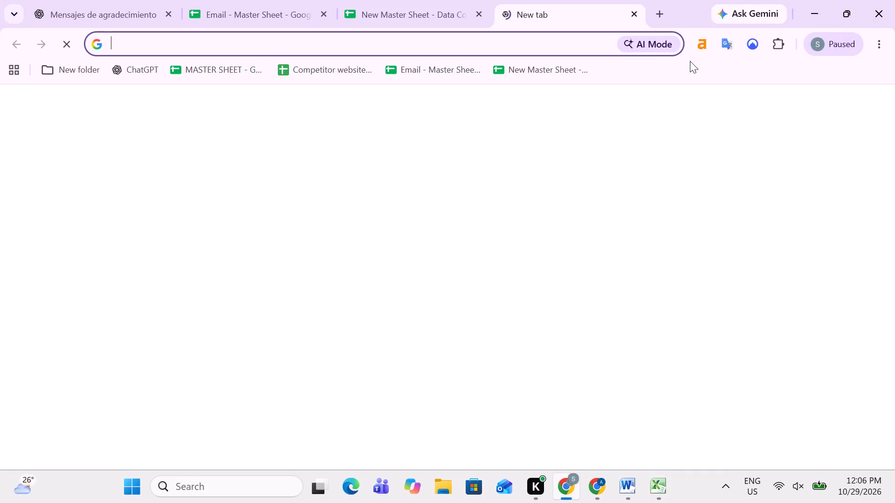
left_click(697, 43)
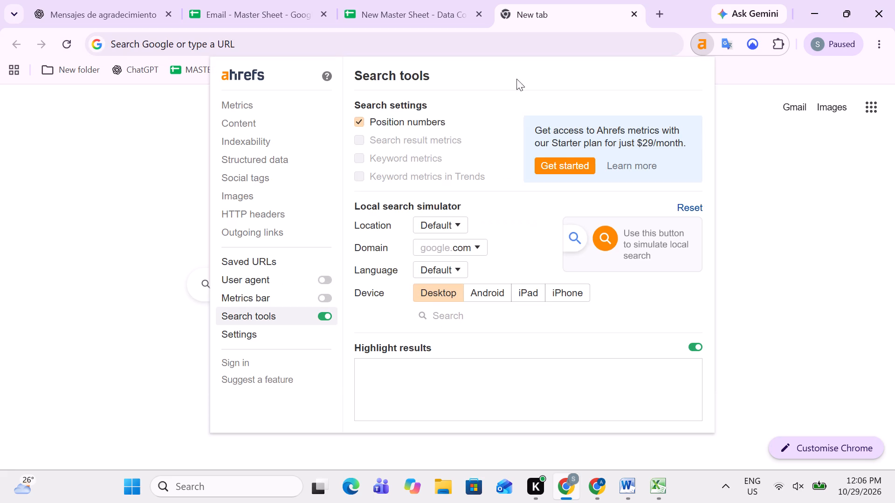
left_click(221, 78)
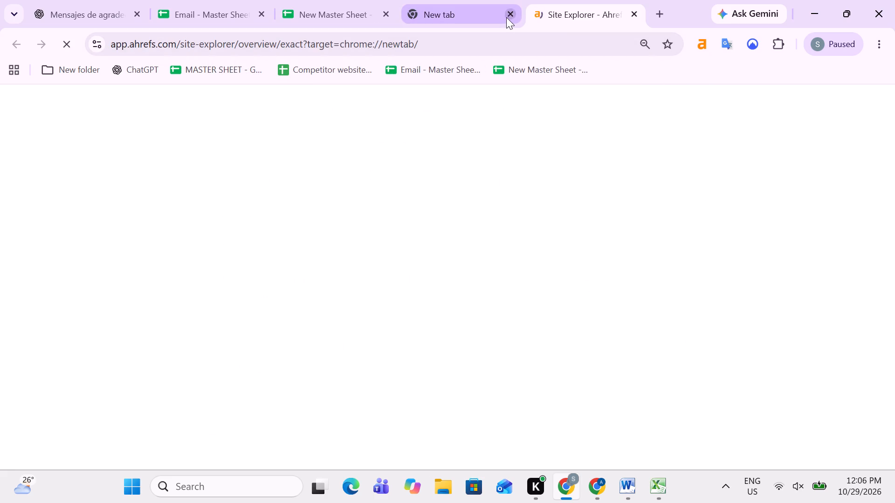
left_click(507, 17)
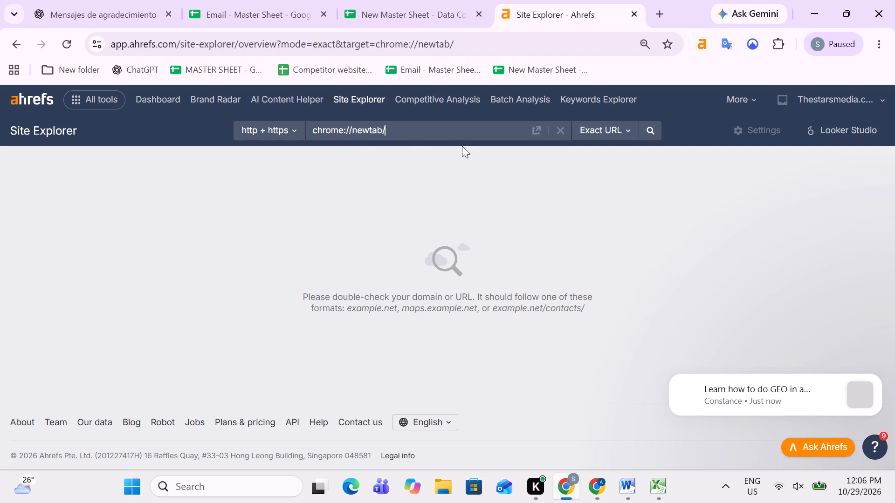
left_click(100, 105)
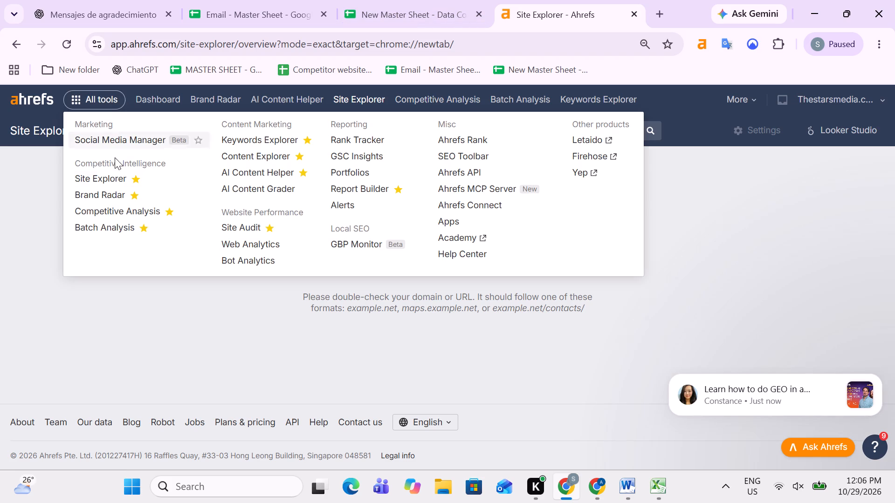
left_click(100, 223)
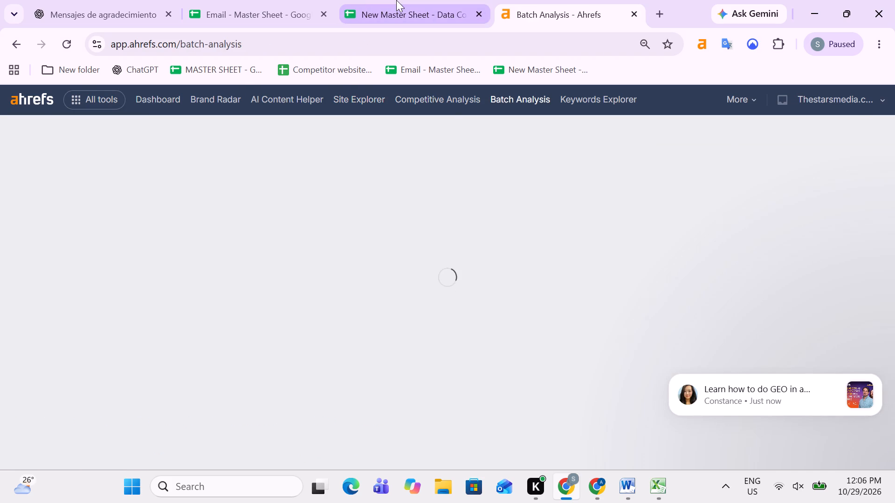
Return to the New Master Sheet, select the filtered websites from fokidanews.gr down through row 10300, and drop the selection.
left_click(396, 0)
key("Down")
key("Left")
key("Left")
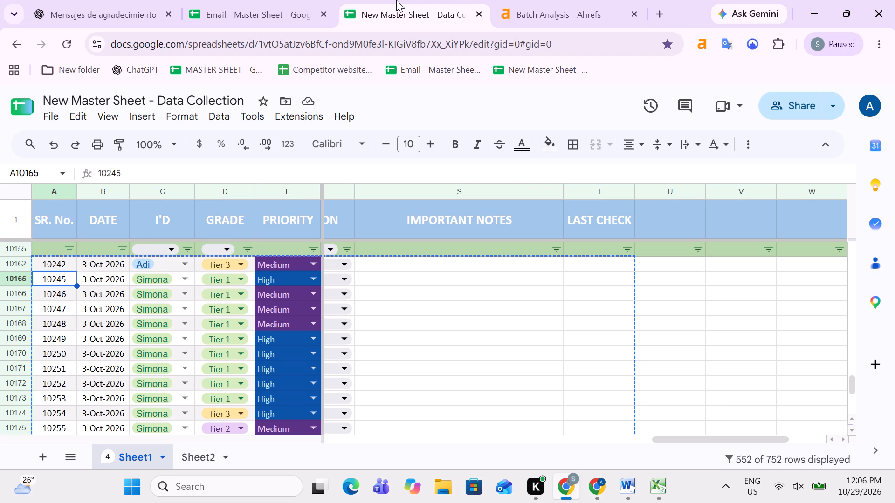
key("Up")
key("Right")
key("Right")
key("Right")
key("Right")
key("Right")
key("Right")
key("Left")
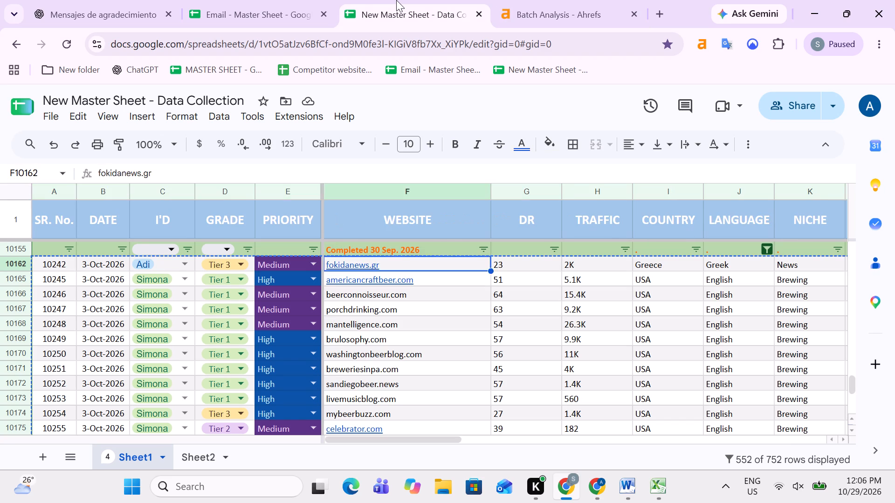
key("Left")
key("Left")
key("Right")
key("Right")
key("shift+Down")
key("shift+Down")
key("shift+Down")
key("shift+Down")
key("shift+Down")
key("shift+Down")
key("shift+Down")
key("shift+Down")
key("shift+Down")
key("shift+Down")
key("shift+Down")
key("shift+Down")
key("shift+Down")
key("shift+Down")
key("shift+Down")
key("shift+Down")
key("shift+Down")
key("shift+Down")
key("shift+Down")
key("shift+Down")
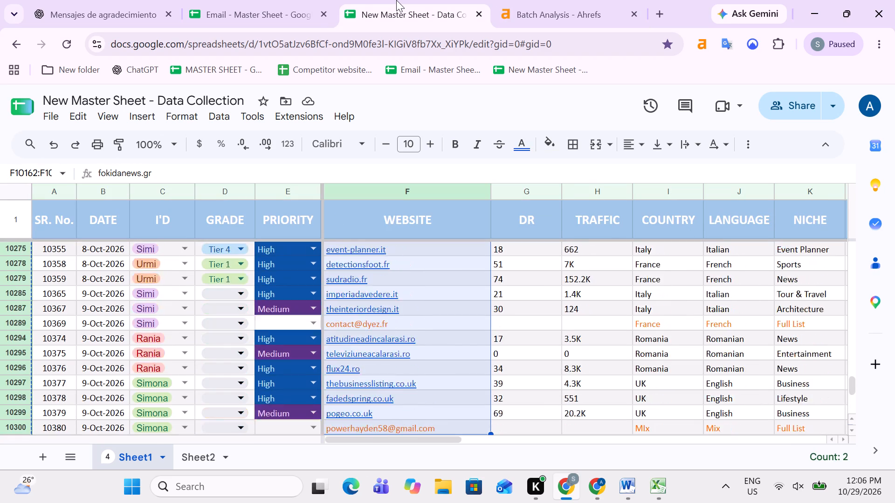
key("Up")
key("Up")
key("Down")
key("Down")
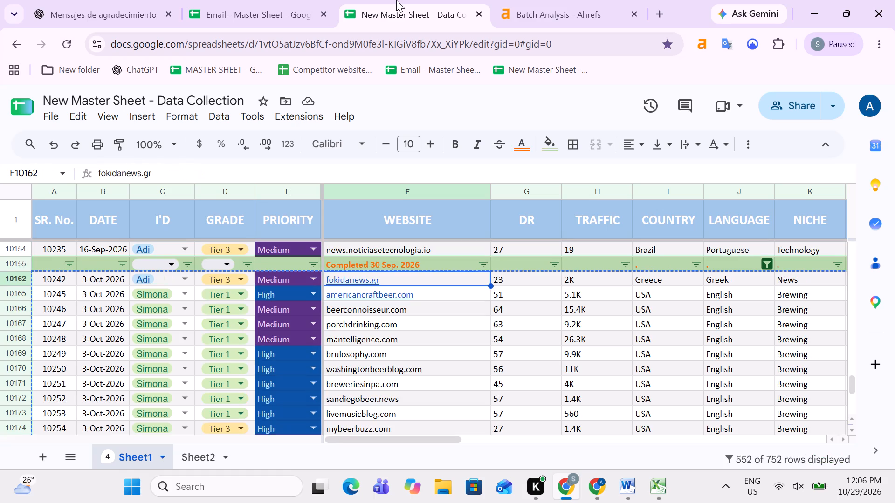
Exclude the Full List value from the Casino Price column filter.
key("Right")
key("Right")
key("Right")
key("Right")
key("Right")
key("Right")
key("Right")
key("Right")
key("Right")
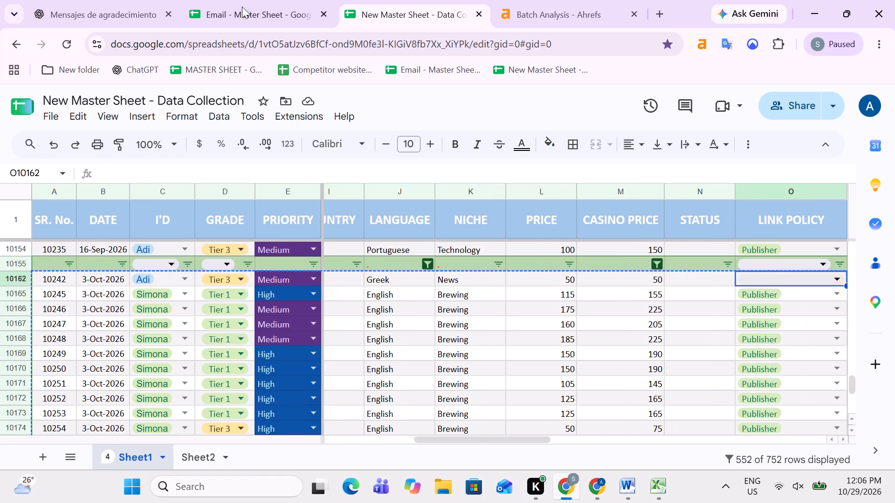
left_click(655, 262)
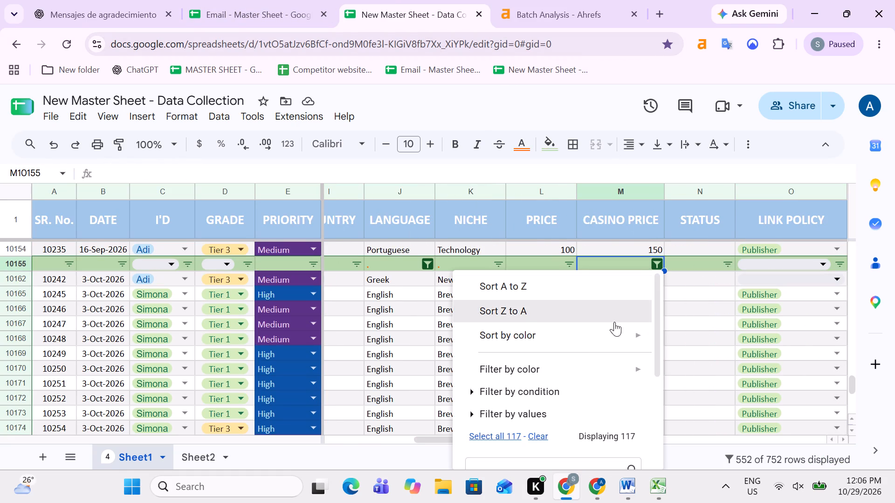
scroll(576, 353, "down", 5)
scroll(536, 359, "down", 2)
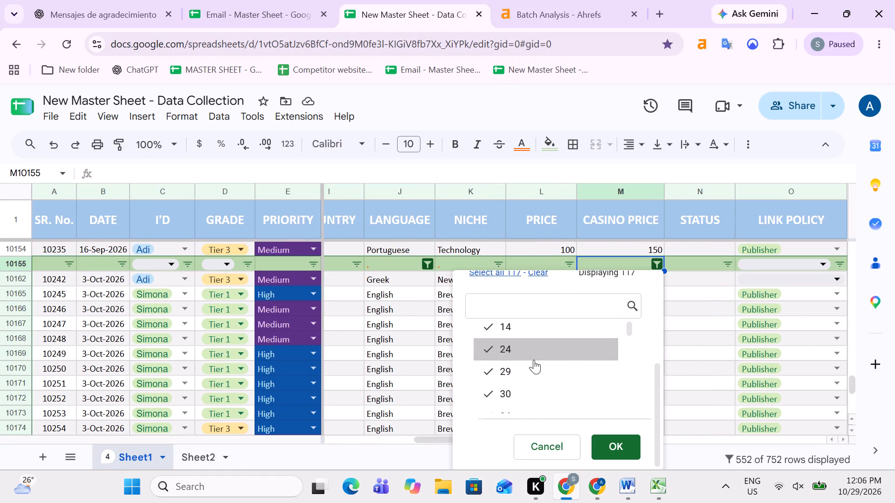
scroll(534, 360, "down", 20)
scroll(534, 360, "down", 20)
scroll(534, 360, "down", 4)
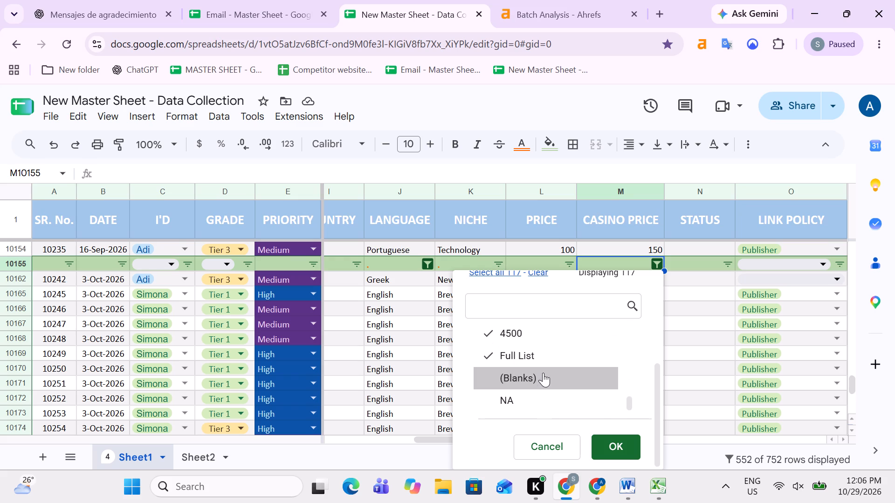
scroll(543, 373, "down", 3)
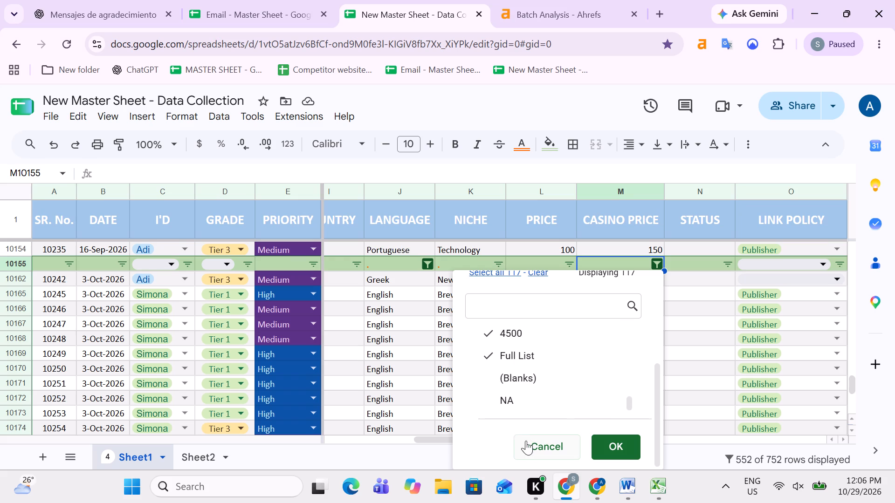
left_click(524, 357)
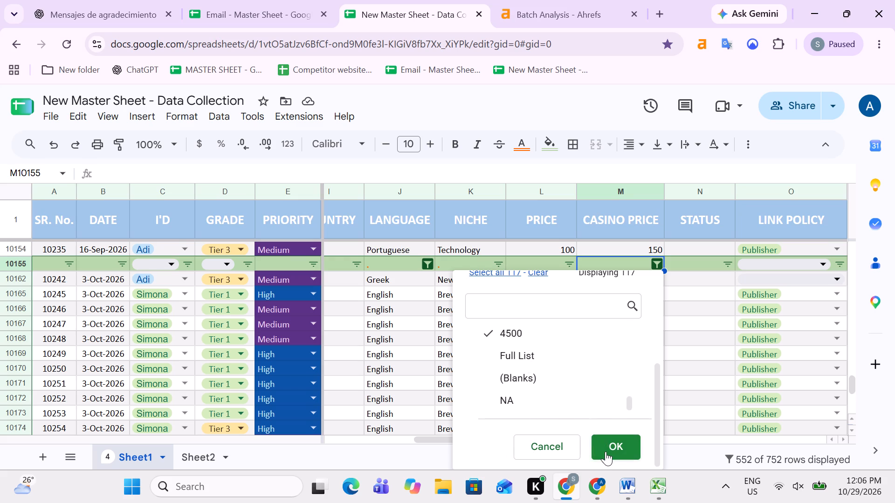
left_click(606, 450)
Try selecting the filtered websites from fokidanews.gr through the last record, and drop the selection back to fokidanews.gr.
key("Down")
key("Left")
key("Left")
key("Left")
key("Left")
key("Left")
key("Left")
key("Left")
key("Left")
key("Left")
key("Left")
key("Left")
key("Left")
key("Left")
key("Left")
key("Left")
key("Left")
key("Left")
key("Left")
key("Left")
key("Left")
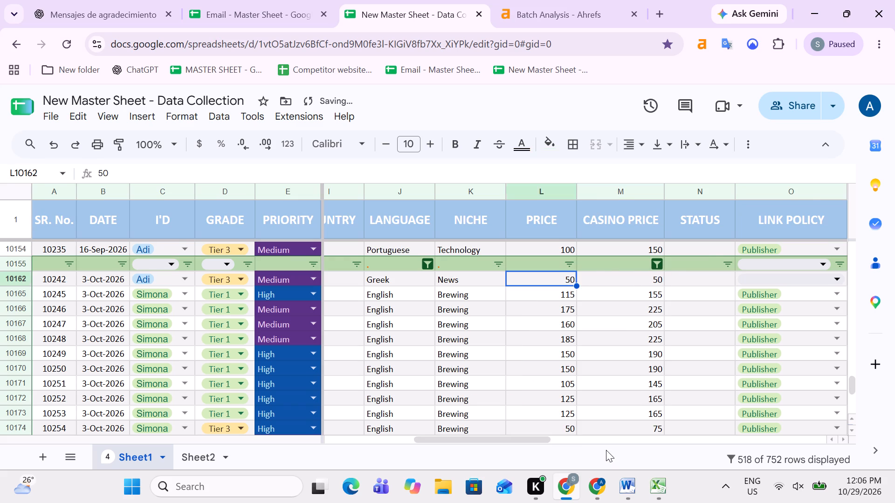
key("Right")
key("Right")
key("Right")
key("Right")
key("Right")
key("ctrl+shift+Down")
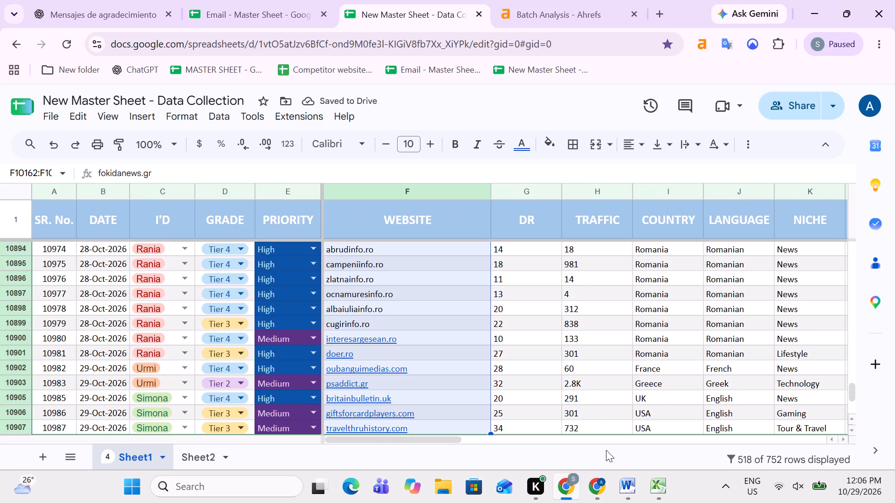
key("Up")
key("Down")
Select the first 200 filtered websites from fokidanews.gr down through buhii.net and copy them.
key("shift+Down")
key("shift+Down")
key("shift+Down")
key("shift+Down")
key("shift+Down")
key("shift+Down")
key("shift+Down")
key("shift+Down")
key("shift+Down")
key("shift+Down")
key("shift+Down")
key("shift+Down")
key("shift+Down")
key("shift+Down")
key("shift+Down")
key("shift+Down")
key("shift+Down")
key("shift+Down")
key("shift+Down")
key("shift+Down")
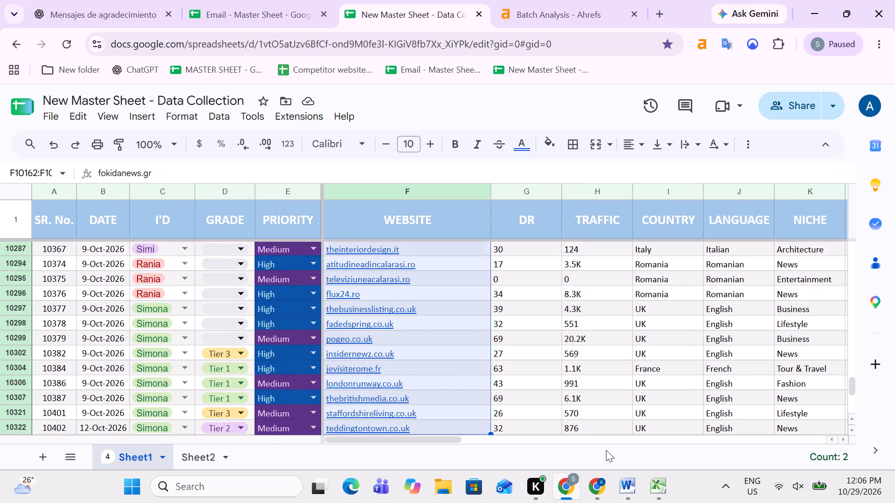
key("shift+Down")
key("shift+Down")
key("shift+Down")
key("shift+Down")
key("shift+Down")
key("shift+Down")
key("shift+Down")
key("shift+Down")
key("shift+Down")
key("shift+Down")
key("shift+Down")
key("shift+Down")
key("shift+Down")
key("shift+Down")
key("shift+Down")
key("shift+Down")
key("shift+Down")
key("shift+Down")
key("shift+Down")
key("shift+Down")
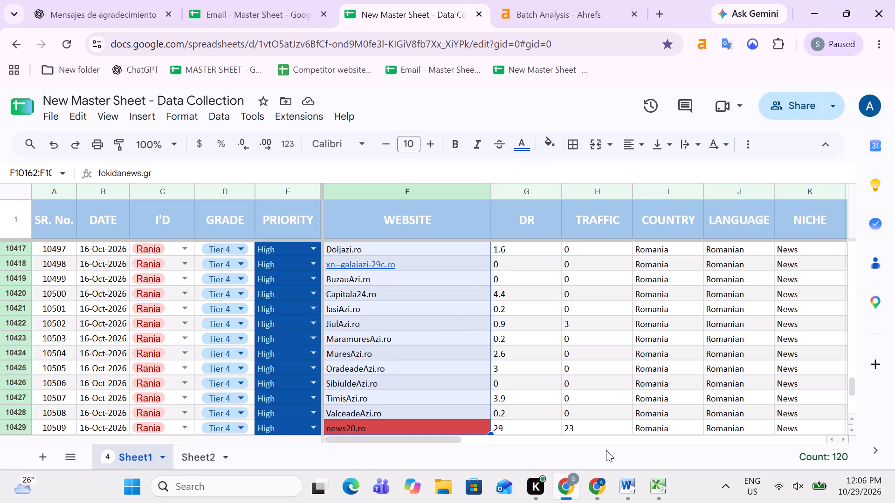
key("shift+Down")
key("shift+Down")
key("shift+Down")
key("shift+Down")
key("shift+Down")
key("shift+Down")
key("shift+Down")
key("shift+Down")
key("shift+Down")
key("shift+Down")
key("shift+Down")
key("shift+Down")
key("shift+Down")
key("shift+Down")
key("shift+Down")
key("shift+Down")
key("shift+Down")
key("shift+Down")
key("shift+Down")
key("shift+Down")
key("shift+Down")
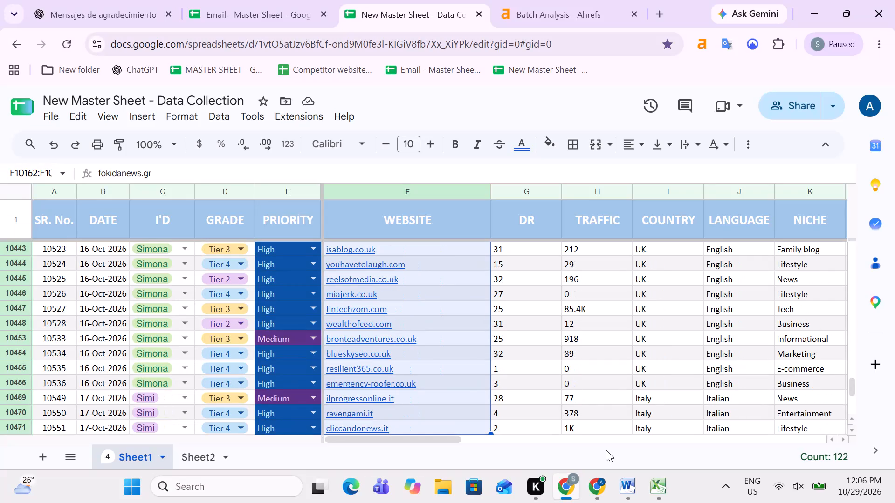
key("shift+Down")
key("shift+Down")
key("shift+Down")
key("shift+Down")
key("shift+Down")
key("shift+Down")
key("shift+Down")
key("shift+Down")
key("shift+Down")
key("shift+Down")
key("shift+Down")
key("shift+Down")
key("shift+Down")
key("shift+Down")
key("shift+Down")
key("shift+Down")
key("shift+Down")
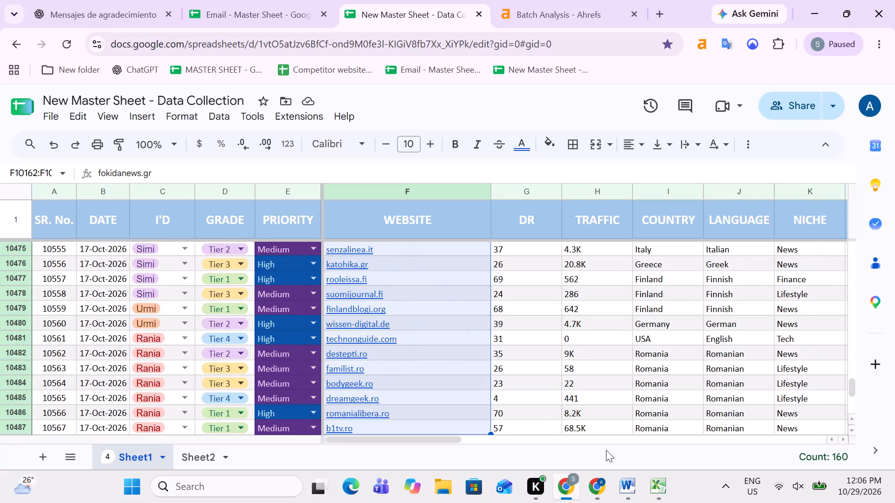
key("shift+Down")
key("shift+Down")
key("shift+Down")
key("shift+Down")
key("shift+Down")
key("shift+Down")
key("shift+Down")
key("shift+Down")
key("shift+Down")
key("shift+Down")
key("shift+Down")
key("shift+Down")
key("shift+Down")
key("shift+Down")
key("shift+Down")
key("shift+Down")
key("shift+Down")
key("shift+Down")
key("shift+Down")
key("shift+Down")
key("shift+Down")
key("shift+Down")
key("shift+Down")
key("shift+Down")
key("shift+Down")
key("shift+Down")
key("shift+Down")
key("shift+Down")
key("shift+Down")
key("shift+Down")
key("shift+Down")
key("shift+Down")
key("shift+Down")
key("shift+Down")
key("shift+Down")
key("shift+Down")
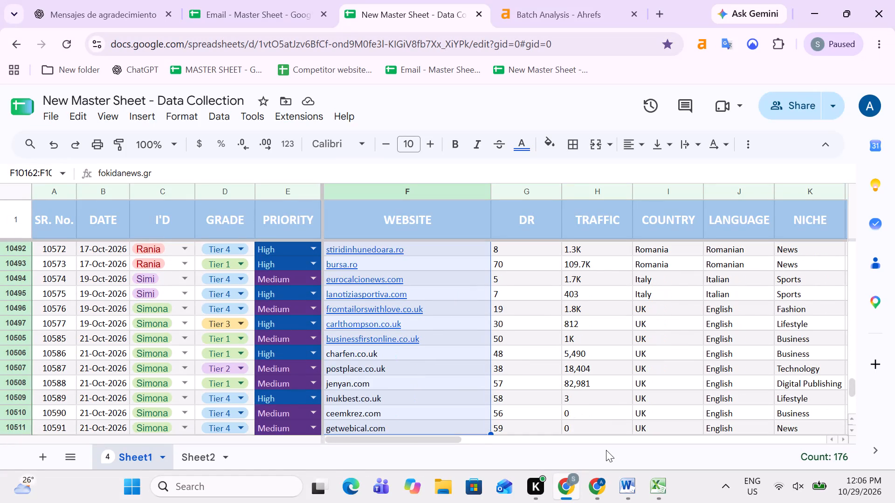
key("shift+Down")
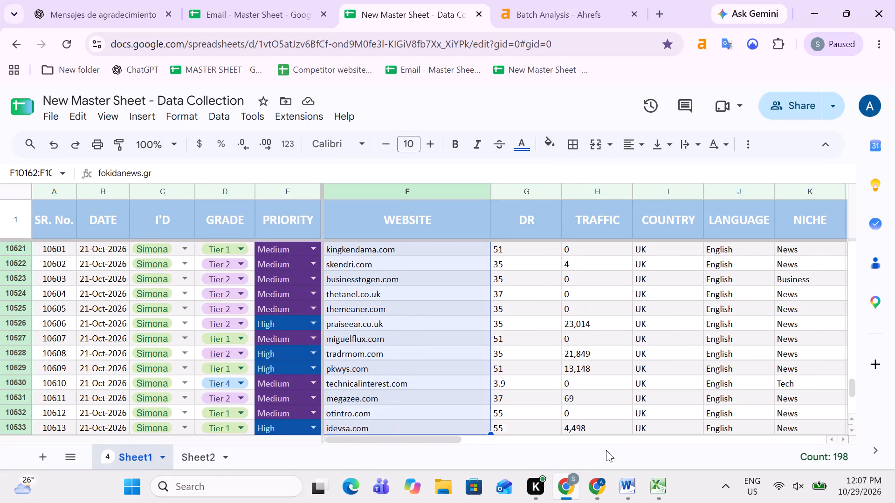
key("shift+Down")
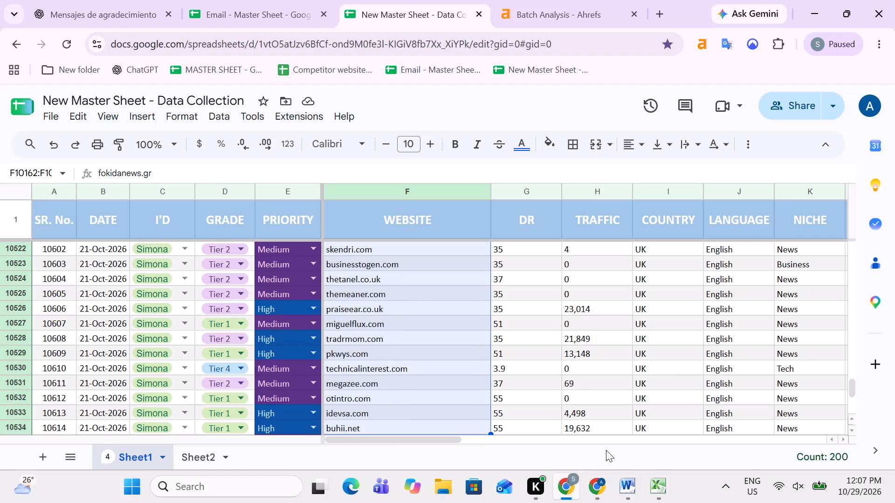
key("ctrl+c")
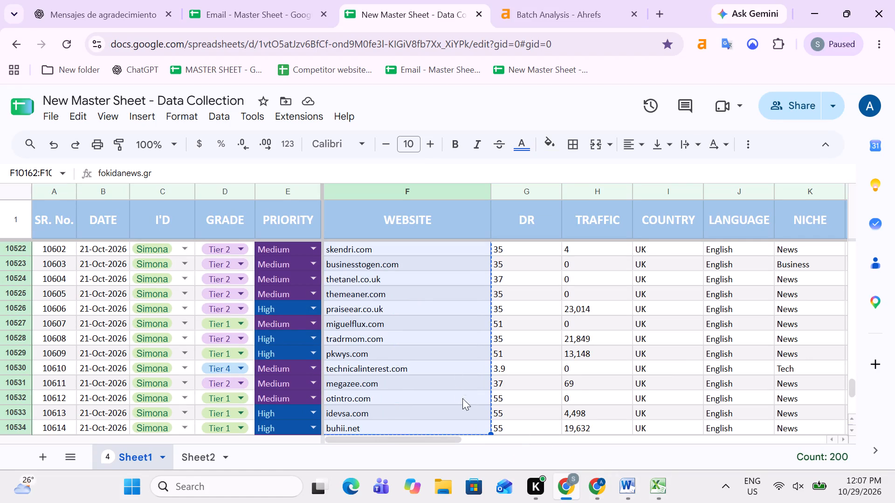
Paste the copied websites into the Ahrefs Batch Analysis target URLs and run the analysis.
left_click(570, 0)
left_click(317, 293)
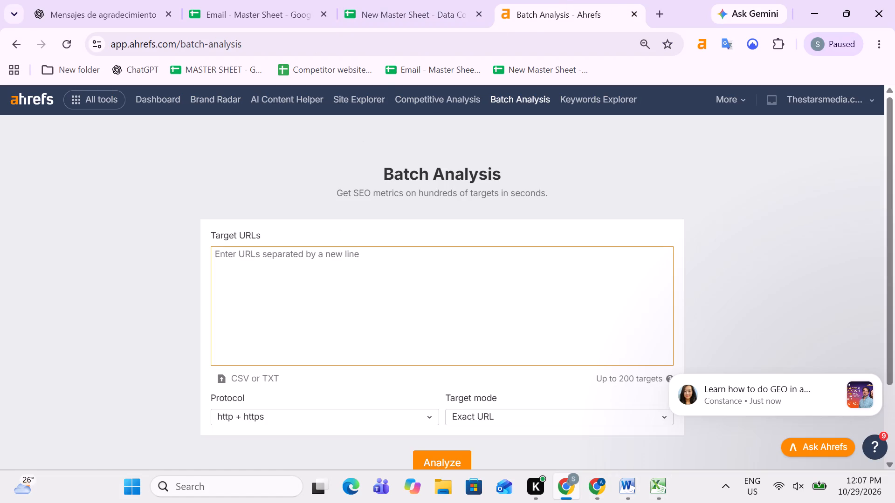
key("ctrl+v")
scroll(535, 265, "down", 2)
scroll(582, 307, "down", 3)
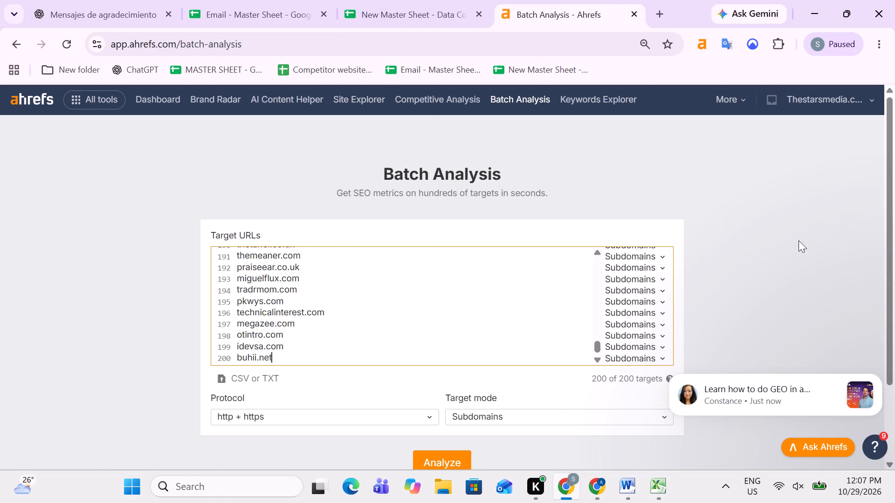
scroll(784, 263, "down", 1)
left_click(448, 386)
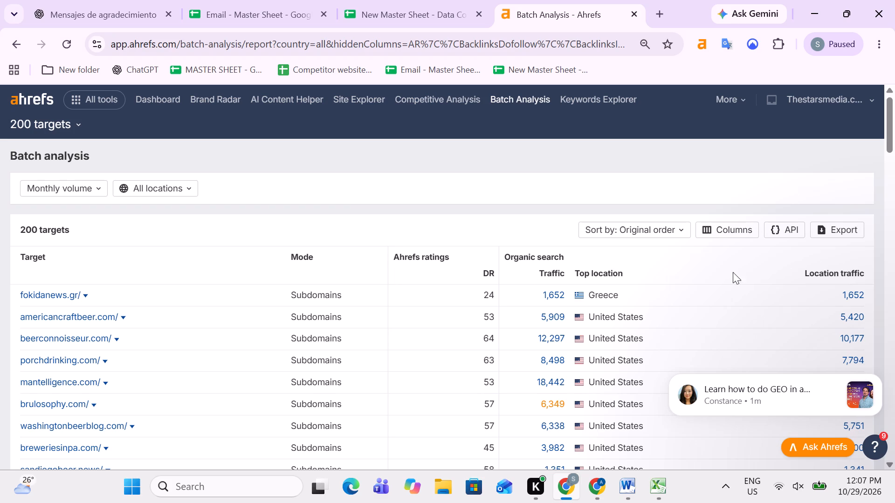
Export the batch analysis results as CSV (UTF-16, best for Excel).
left_click(831, 226)
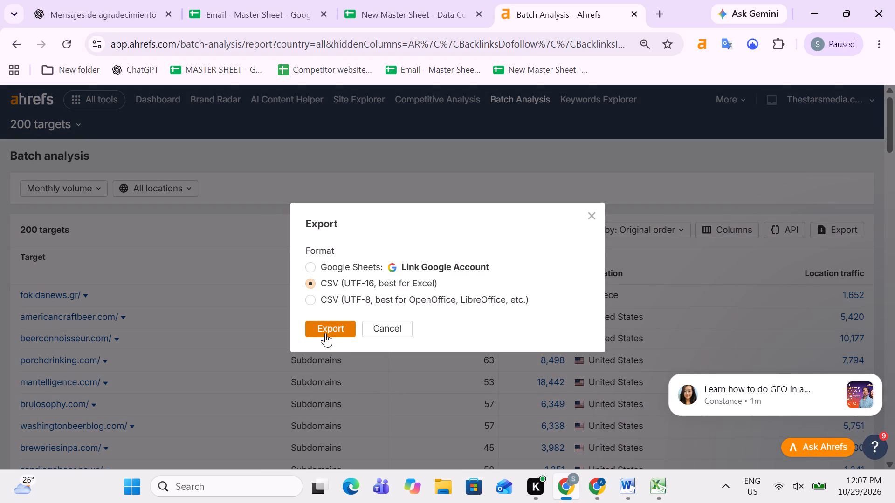
left_click(327, 327)
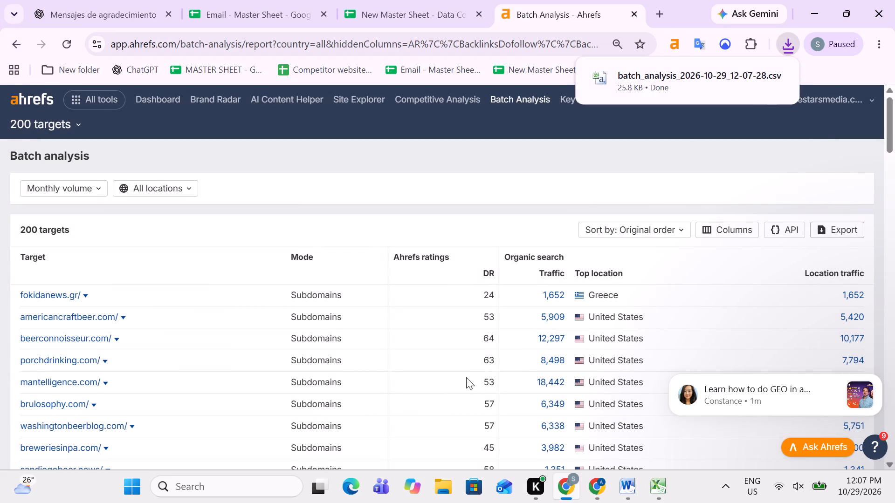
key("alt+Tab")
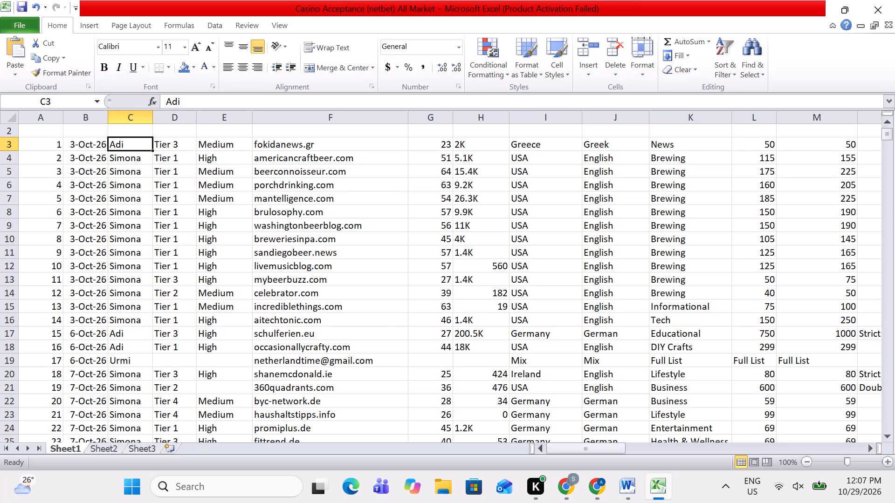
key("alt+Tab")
In the New Master Sheet, select the next 200 filtered websites from fenchar.com down through awaylands.com and copy them.
left_click(428, 0)
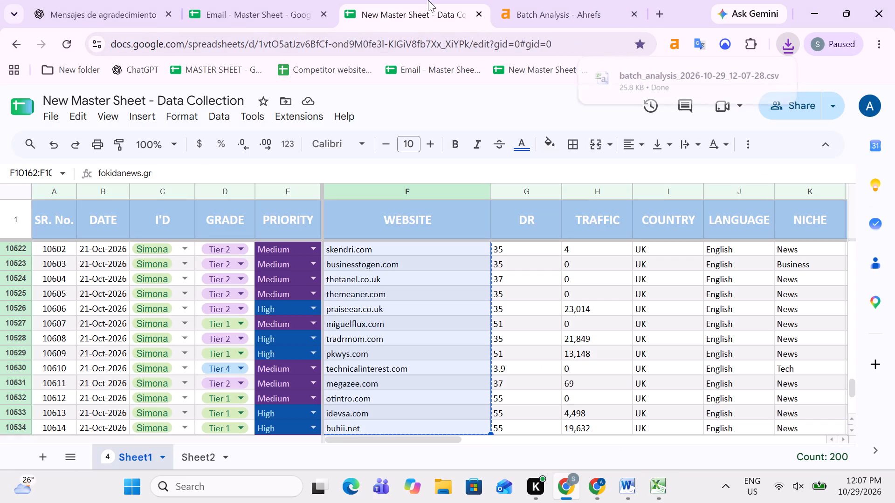
key("Down")
key("Down")
key("Down")
key("Down")
key("Down")
key("Down")
key("Down")
key("Down")
key("Down")
key("Down")
key("Down")
key("Down")
key("Down")
key("Down")
key("Down")
key("Down")
key("Down")
key("Down")
key("Down")
key("Down")
key("Down")
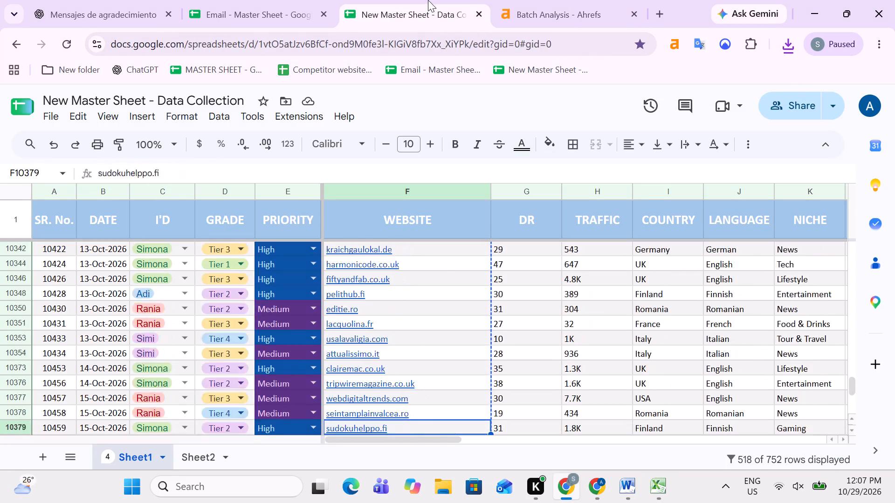
key("Down")
key("Down")
key("Down")
key("Down")
key("Down")
key("Down")
key("Down")
key("Down")
key("Down")
key("Down")
key("Down")
key("Down")
key("Down")
key("Down")
key("Down")
key("Down")
key("Down")
key("Down")
key("Down")
key("Down")
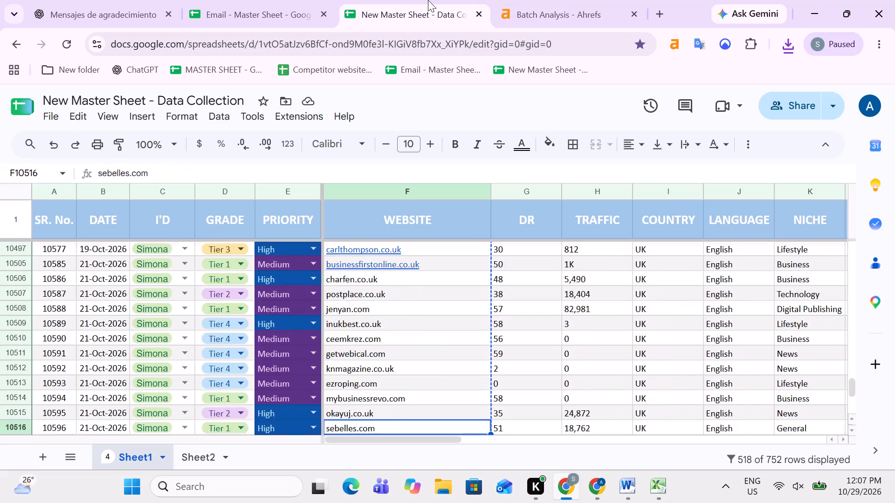
key("Up")
key("Up")
key("Up")
key("Up")
key("Up")
key("Up")
key("Up")
key("Up")
key("Up")
key("Up")
key("Up")
key("Up")
key("Up")
key("Up")
key("Up")
key("Up")
key("Up")
key("Up")
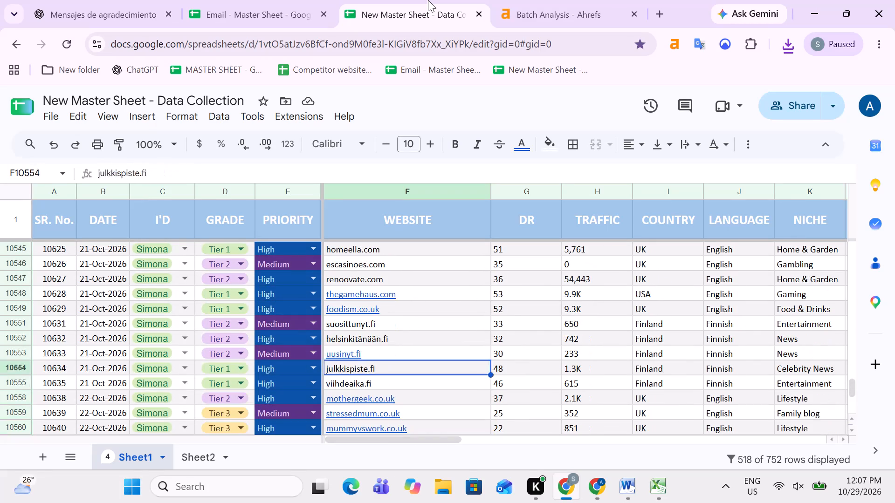
key("Up")
key("Up")
key("Up")
key("Up")
key("Up")
key("Up")
key("Up")
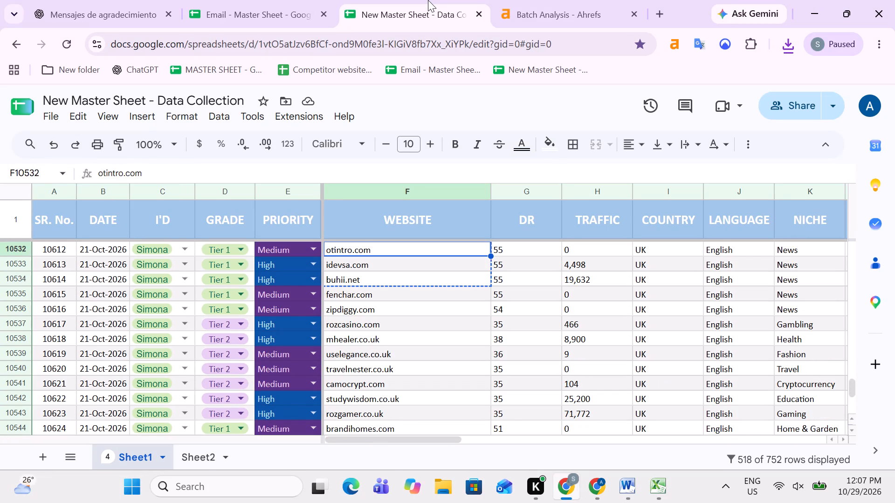
key("Down")
key("Down")
key("Down")
key("shift+Down")
key("shift+Down")
key("shift+Down")
key("shift+Down")
key("shift+Down")
key("shift+Down")
key("shift+Down")
key("shift+Down")
key("shift+Down")
key("shift+Down")
key("shift+Down")
key("shift+Down")
key("shift+Down")
key("shift+Down")
key("shift+Down")
key("shift+Down")
key("shift+Down")
key("shift+Down")
key("shift+Down")
key("shift+Down")
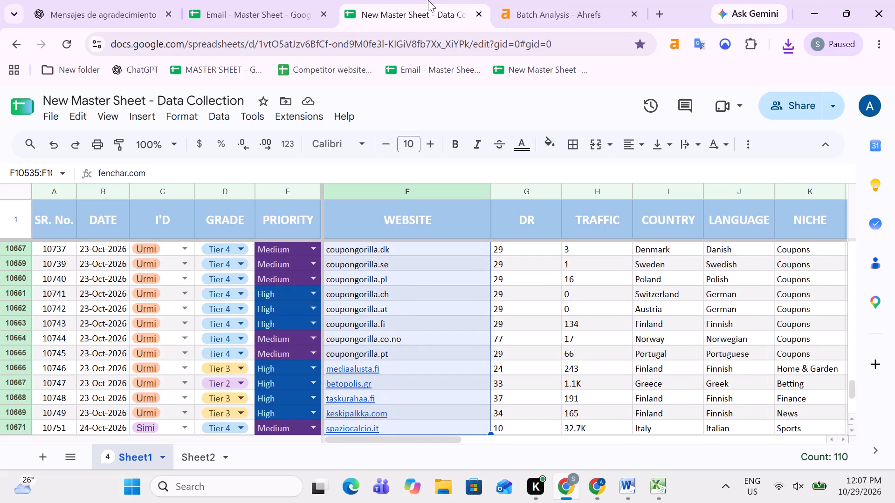
key("shift+Down")
key("shift+Down")
key("shift+Down")
key("shift+Down")
key("shift+Down")
key("shift+Down")
key("shift+Down")
key("shift+Down")
key("shift+Down")
key("shift+Down")
key("shift+Down")
key("shift+Down")
key("shift+Down")
key("shift+Down")
key("shift+Down")
key("shift+Down")
key("shift+Down")
key("shift+Down")
key("shift+Down")
key("shift+Down")
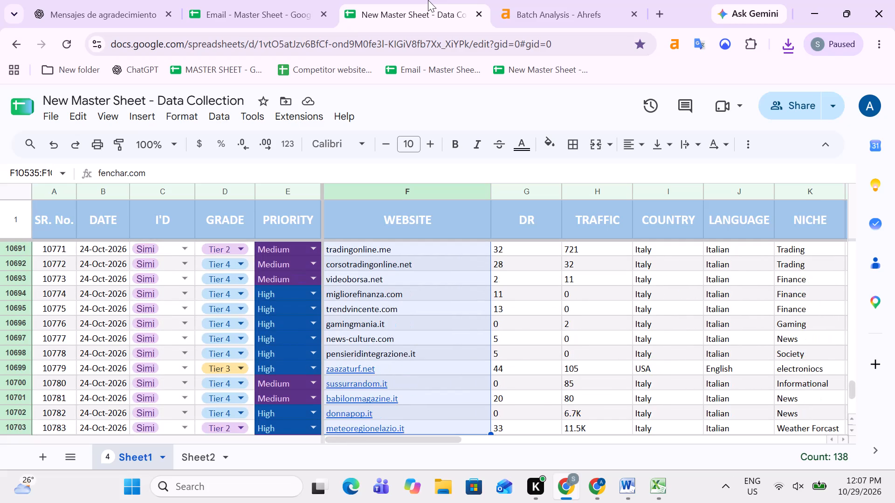
key("shift+Down")
key("shift+Down")
key("shift+Down")
key("shift+Down")
key("shift+Down")
key("shift+Down")
key("shift+Down")
key("shift+Down")
key("shift+Down")
key("shift+Down")
key("shift+Down")
key("shift+Down")
key("shift+Down")
key("shift+Down")
key("shift+Down")
key("shift+Down")
key("shift+Down")
key("shift+Down")
key("shift+Down")
key("shift+Down")
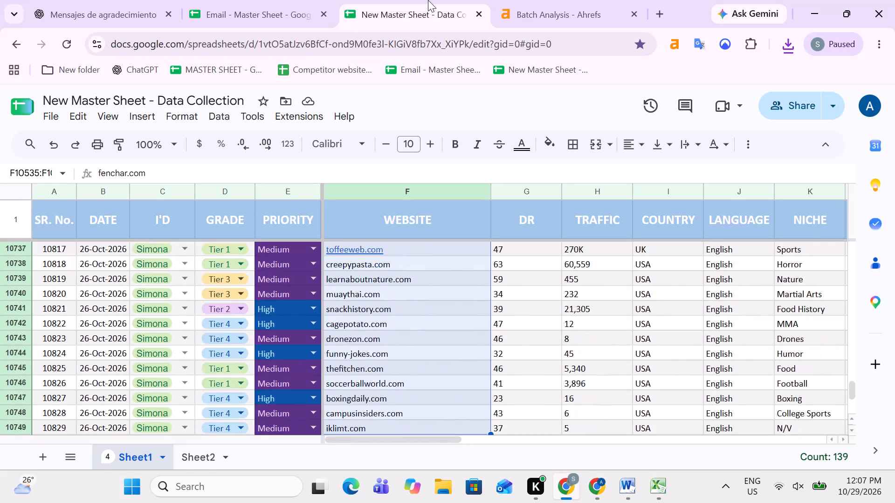
key("shift+Down")
key("shift+Down")
key("shift+Down")
key("shift+Down")
key("shift+Down")
key("shift+Down")
key("shift+Down")
key("shift+Down")
key("shift+Down")
key("shift+Down")
key("shift+Down")
key("shift+Down")
key("shift+Down")
key("shift+Down")
key("shift+Down")
key("shift+Down")
key("shift+Down")
key("shift+Down")
key("shift+Down")
key("shift+Down")
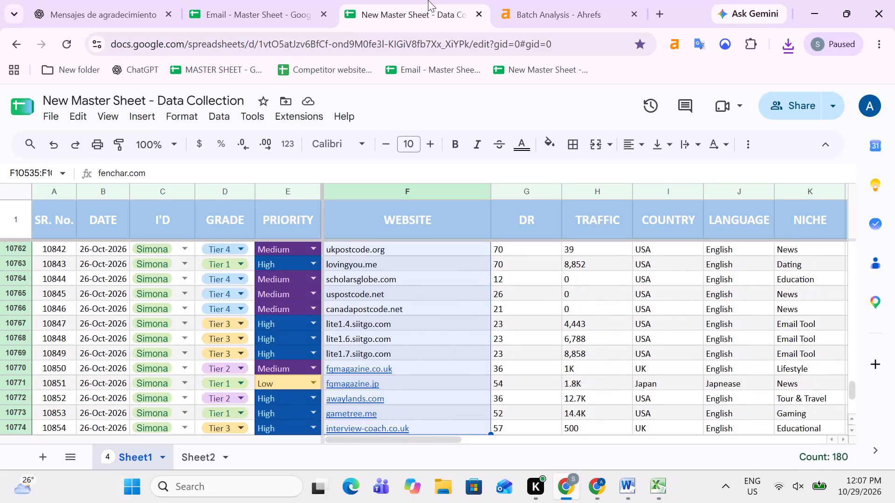
key("shift+Up")
key("shift+Up")
key("shift+Up")
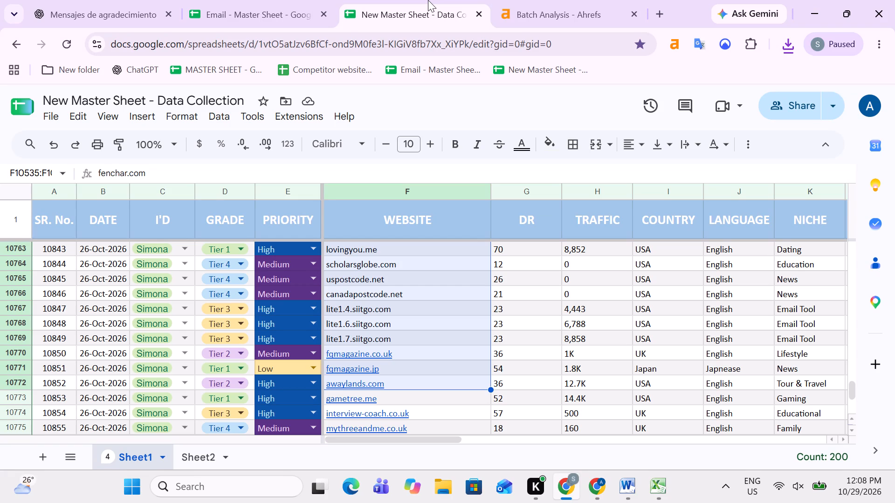
key("ctrl+c")
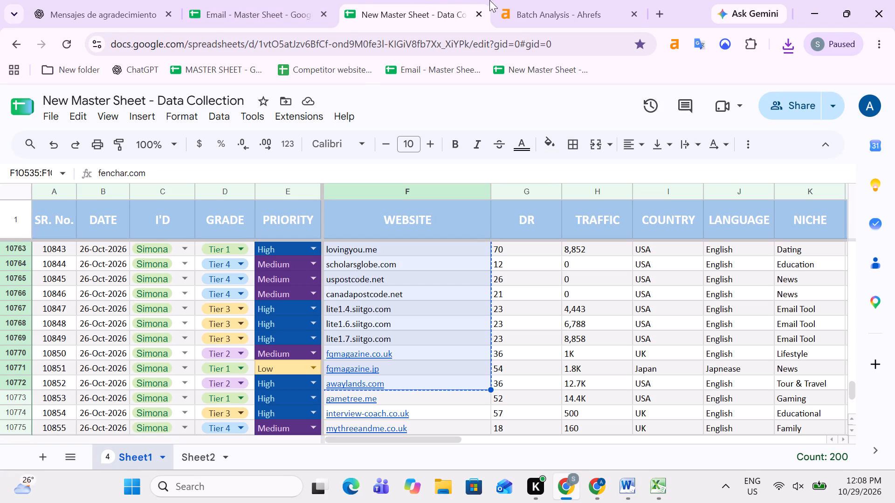
Paste the copied websites into a new Ahrefs Batch Analysis and run the analysis.
left_click(534, 0)
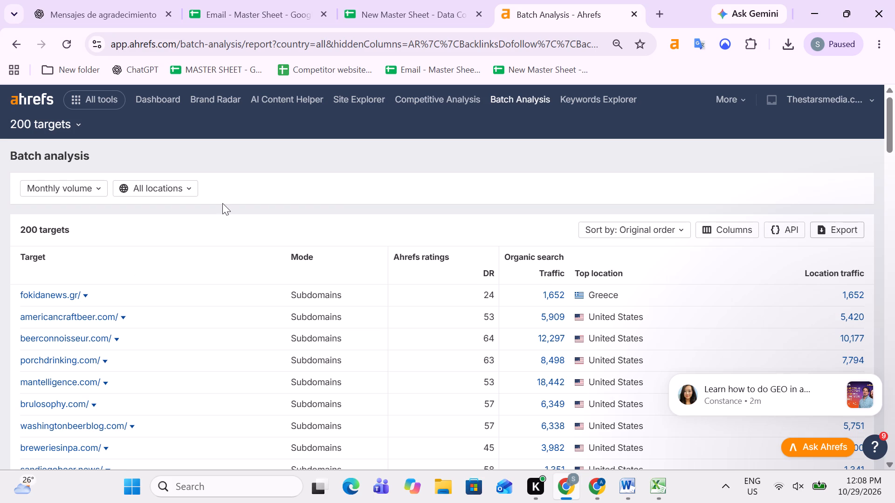
left_click(88, 95)
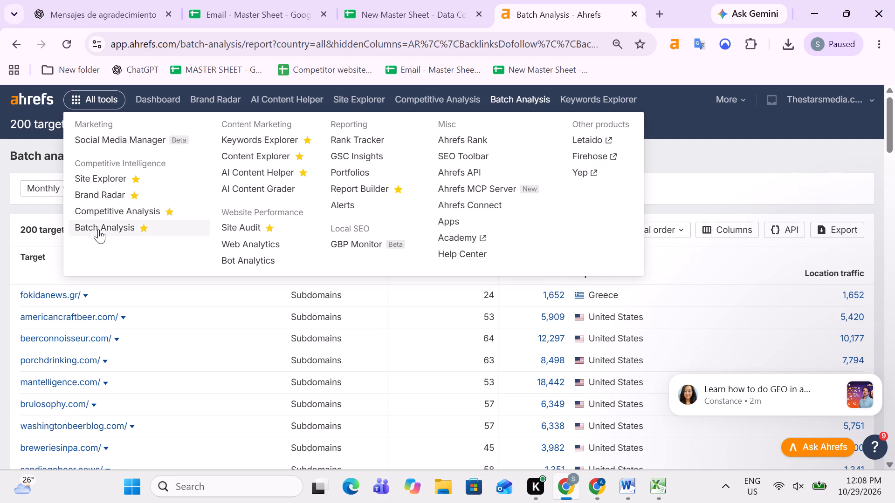
left_click(98, 229)
key("ctrl+v")
scroll(572, 308, "down", 4)
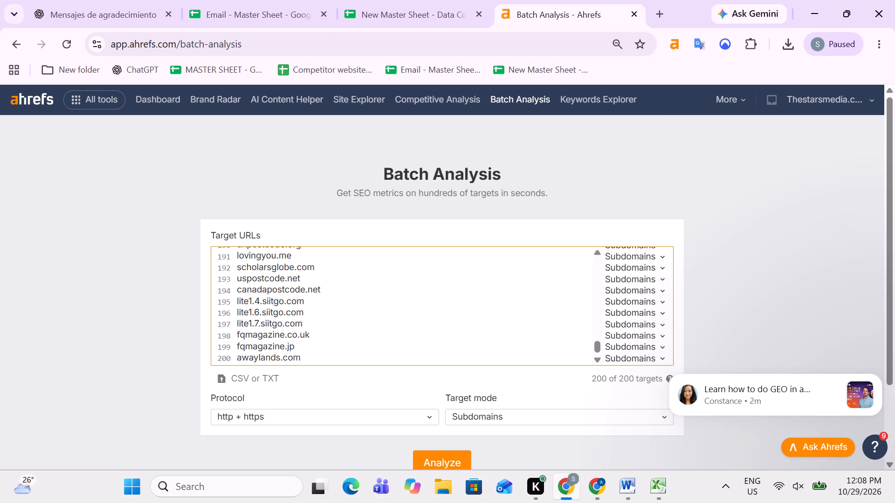
scroll(523, 346, "down", 4)
scroll(450, 429, "down", 4)
left_click(460, 366)
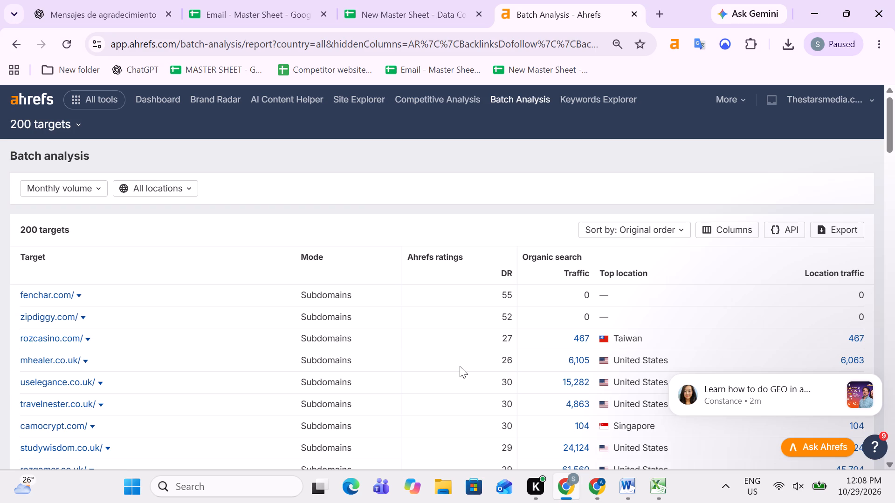
Look through both pages of the batch results from fenchar.com to awaylands.com, checking them against the source lists.
key("alt+Tab")
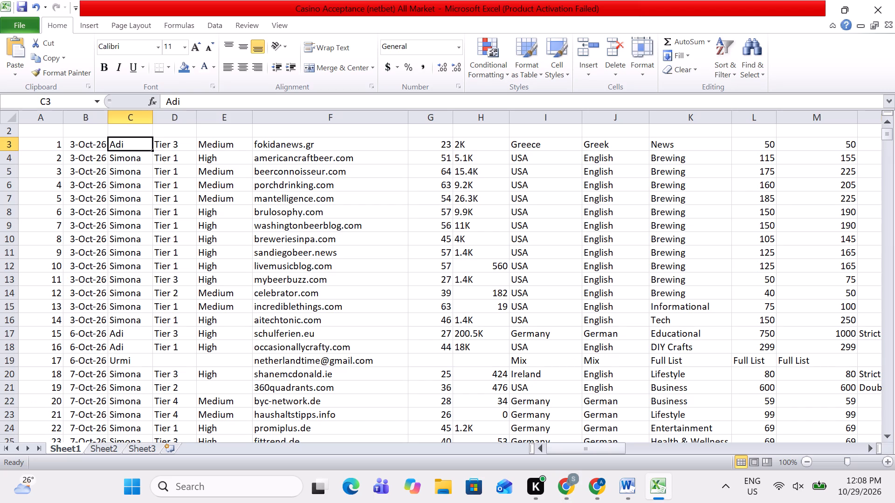
key("alt+Tab")
left_click(433, 0)
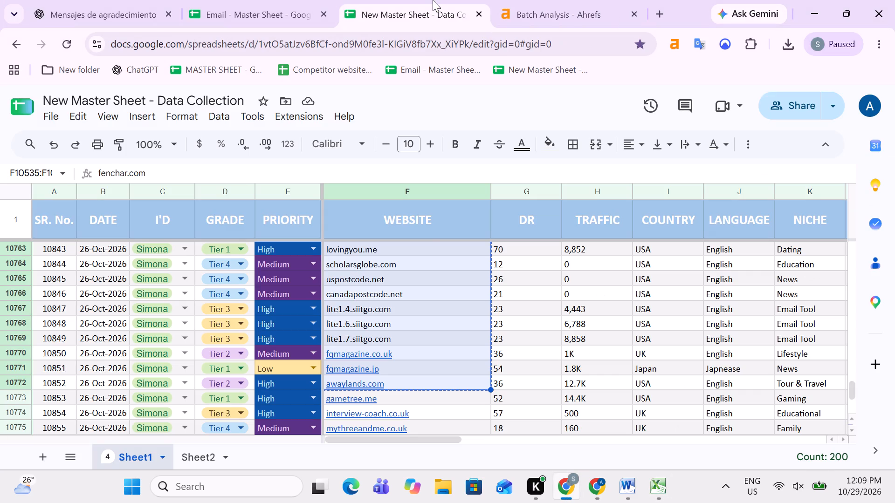
left_click(553, 0)
scroll(240, 335, "down", 2)
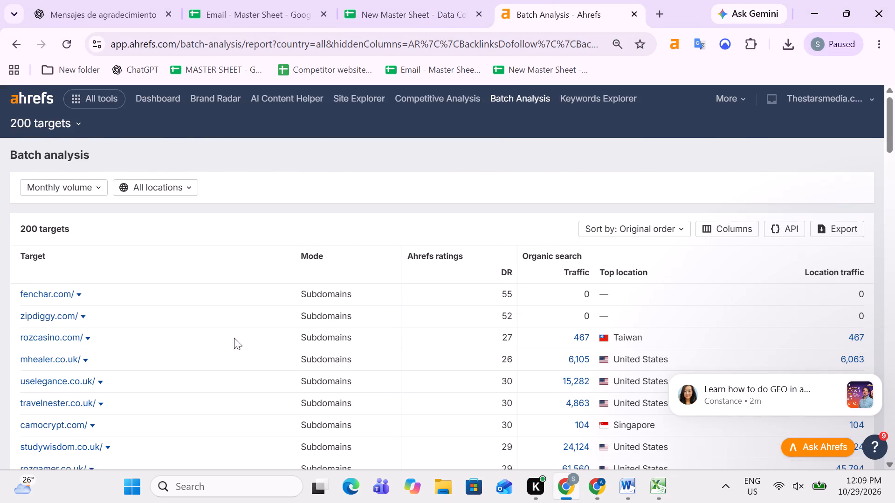
scroll(234, 338, "down", 20)
scroll(234, 338, "down", 17)
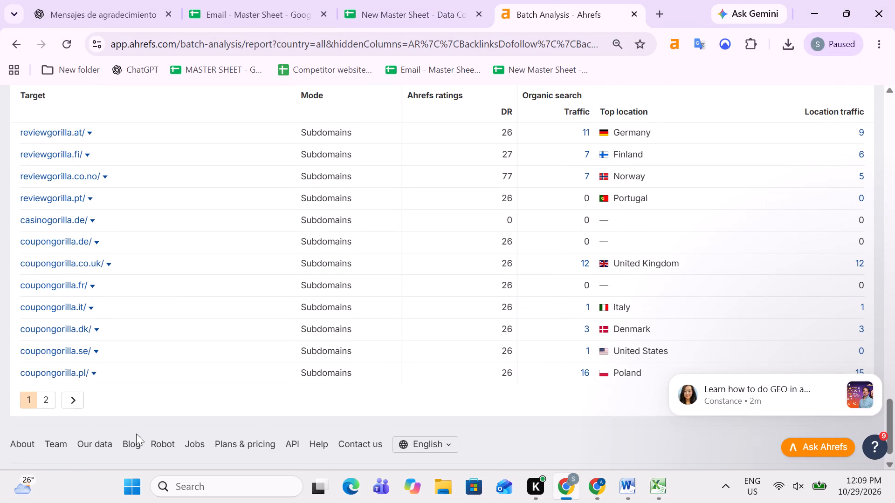
left_click(53, 385)
scroll(97, 379, "down", 10)
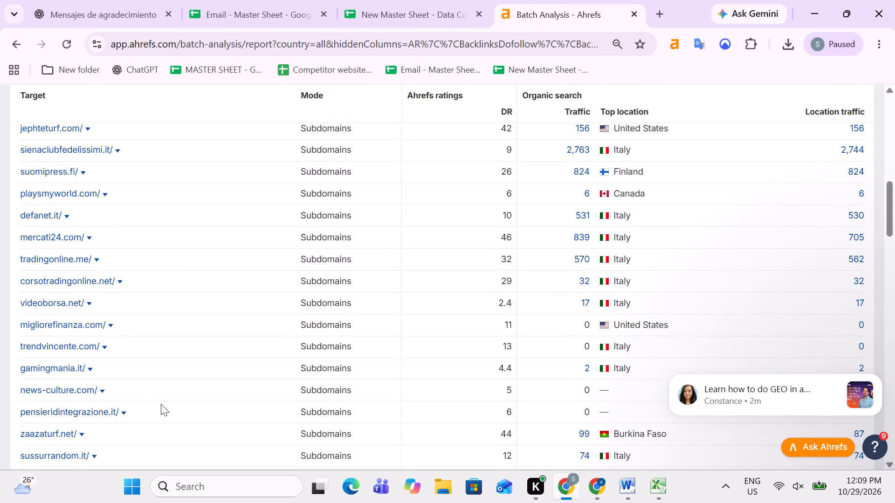
scroll(161, 404, "down", 20)
scroll(161, 404, "down", 6)
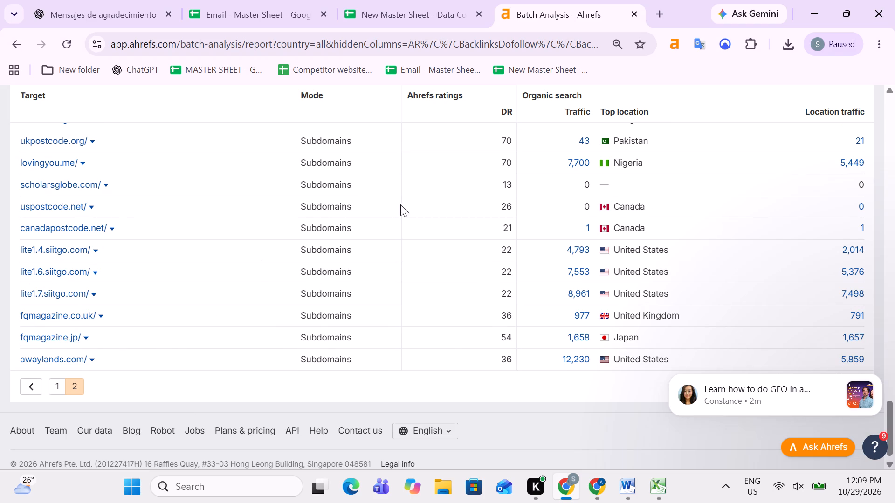
key("alt+Tab")
key("alt+Tab")
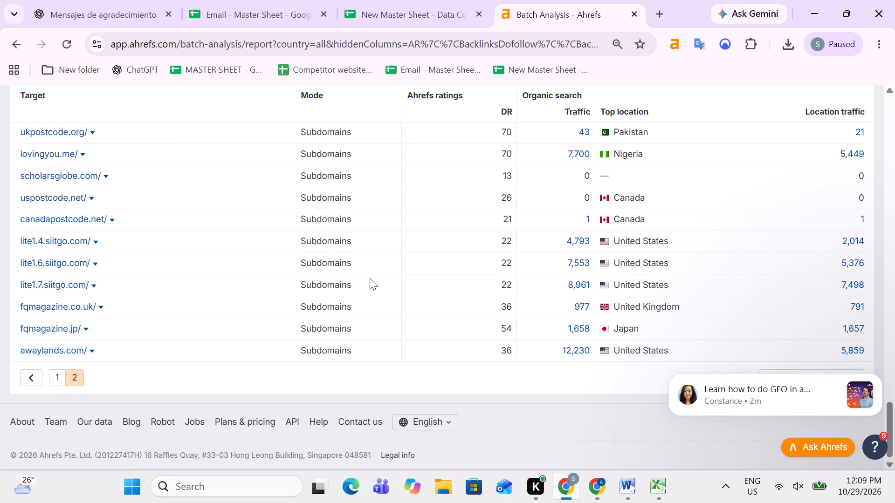
scroll(348, 290, "up", 20)
scroll(348, 290, "up", 18)
scroll(274, 286, "down", 6)
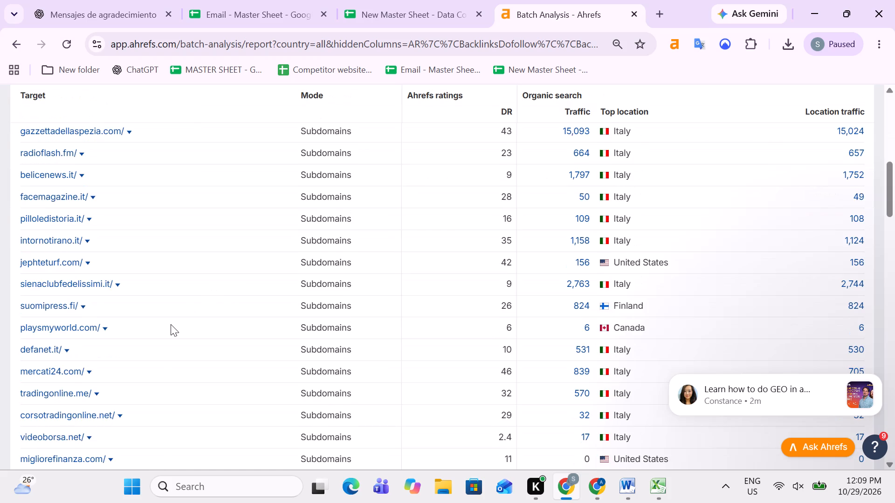
scroll(171, 324, "down", 20)
scroll(171, 324, "down", 10)
left_click(59, 376)
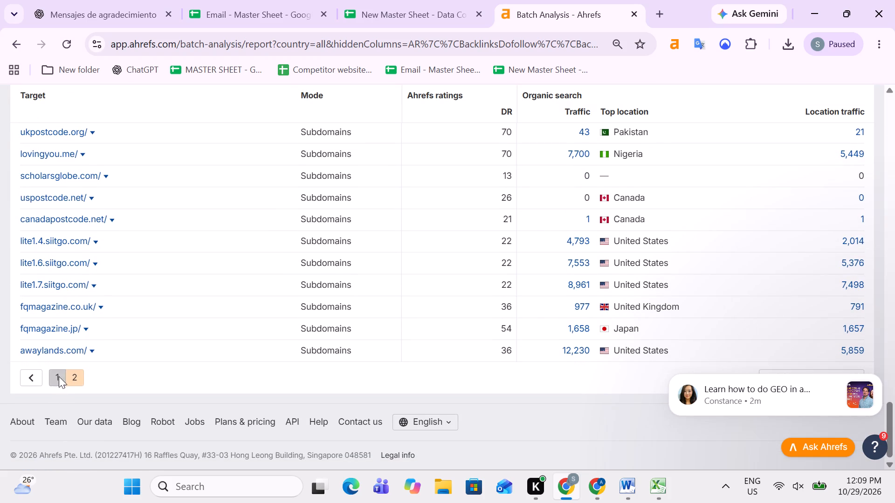
scroll(399, 301, "up", 14)
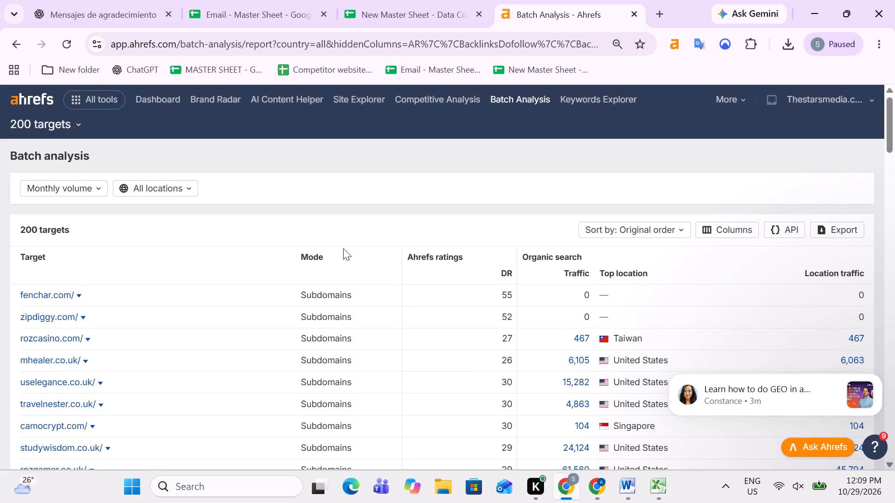
Export the batch analysis results as CSV (UTF-16, best for Excel).
left_click(835, 225)
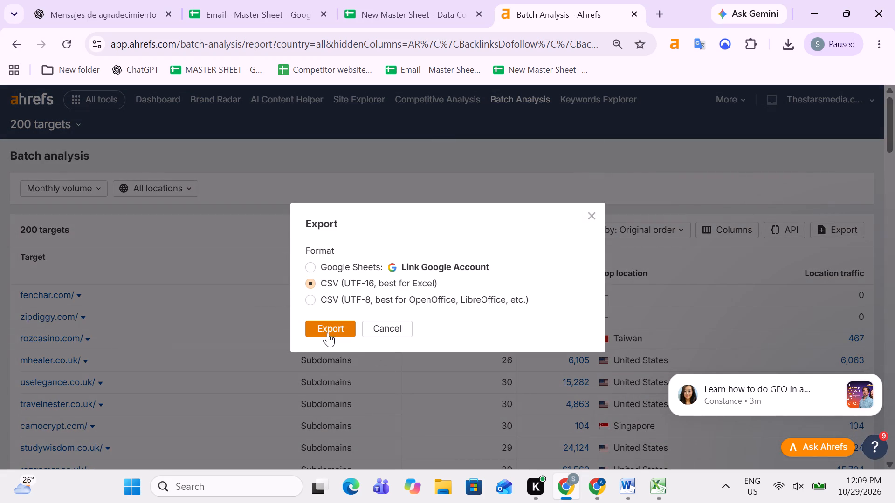
left_click(328, 333)
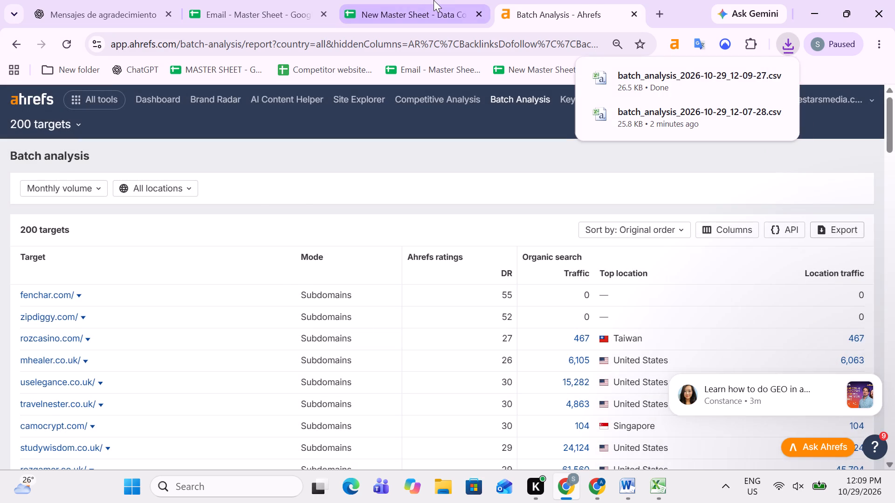
In the New Master Sheet, select the remaining filtered websites from gametree.me down through travelthruhistory.com and copy them.
left_click(434, 0)
left_click(501, 401)
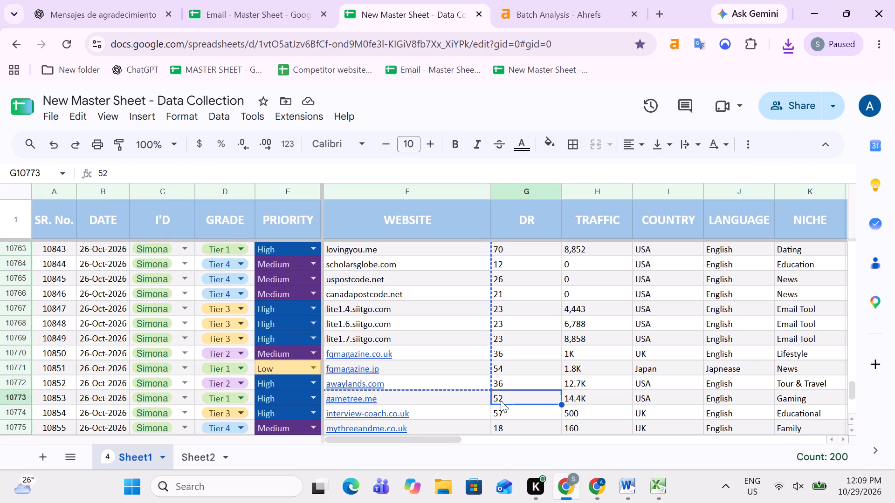
key("Left")
key("ctrl+shift+Down")
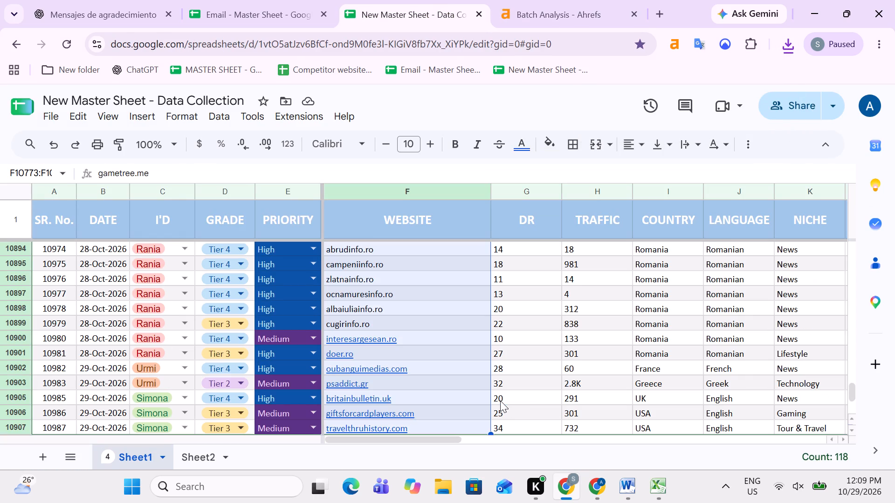
key("ctrl+c")
scroll(516, 374, "down", 1)
Paste the remaining websites into a new Ahrefs Batch Analysis and run the analysis.
left_click(591, 0)
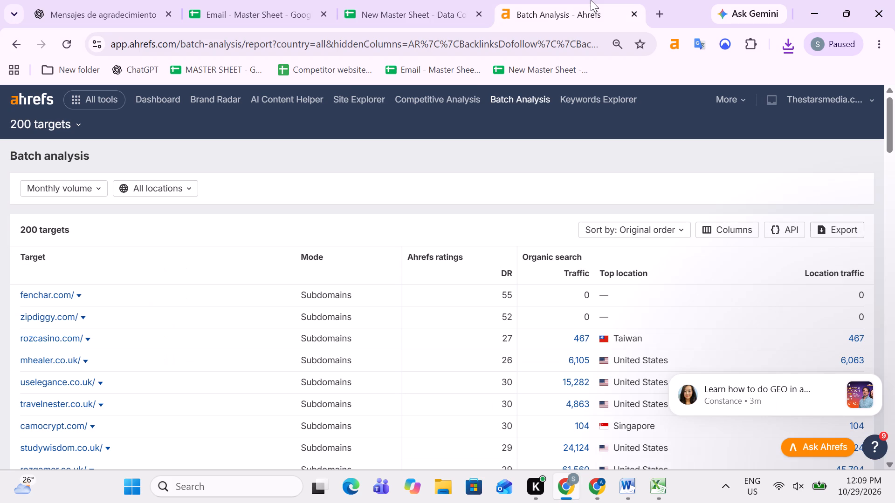
left_click(95, 106)
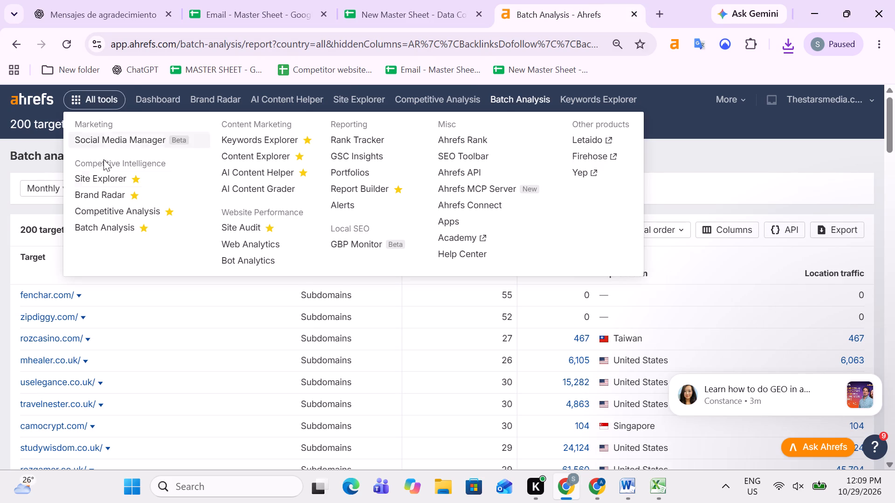
left_click(93, 227)
key("ctrl+v")
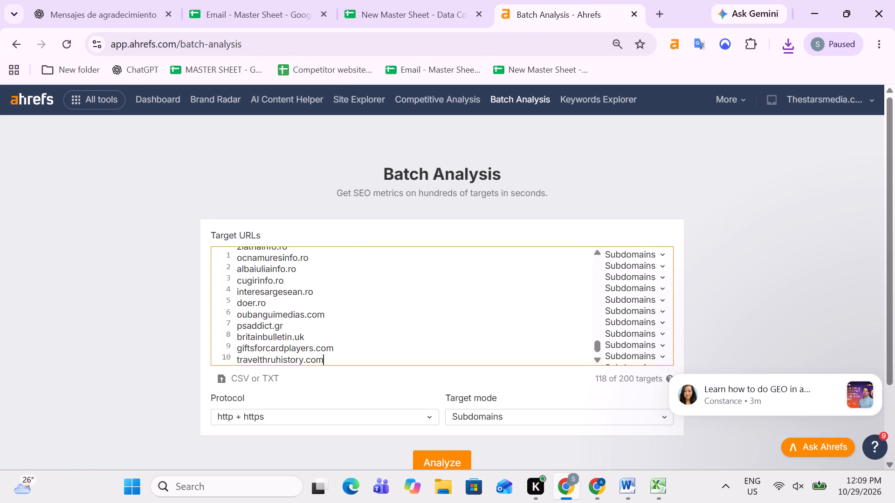
scroll(595, 284, "down", 2)
scroll(867, 265, "down", 3)
left_click(444, 367)
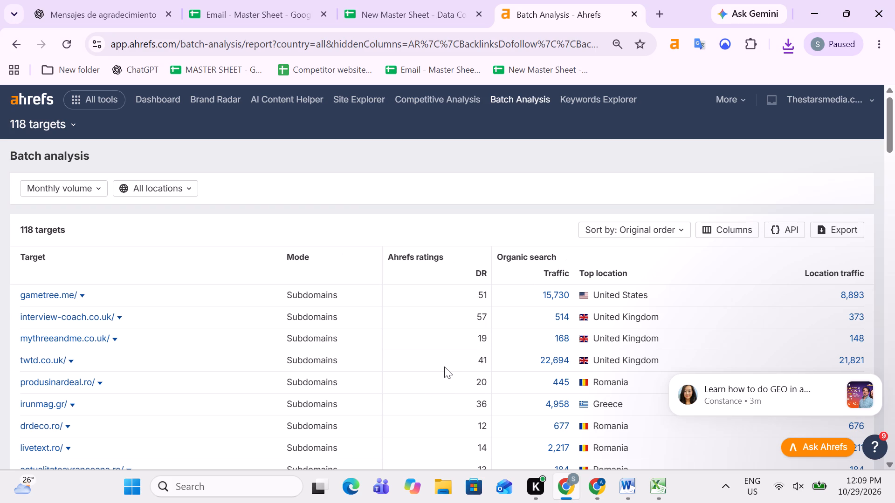
Export the results of the gametree.me batch as CSV (UTF-16, best for Excel).
left_click(840, 231)
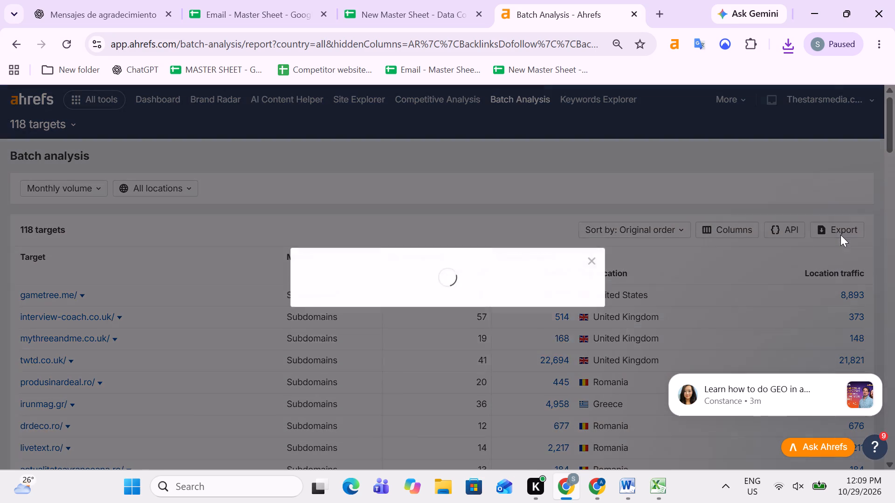
left_click(336, 332)
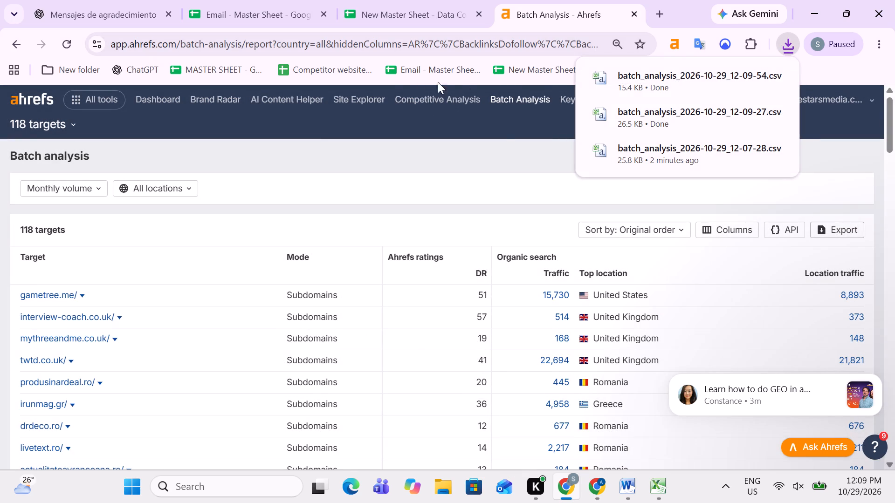
Switch to the Casino Acceptance (netbet) All Market workbook in Excel and autofit the DATE and I'D columns.
key("alt+Tab")
scroll(280, 222, "up", 2)
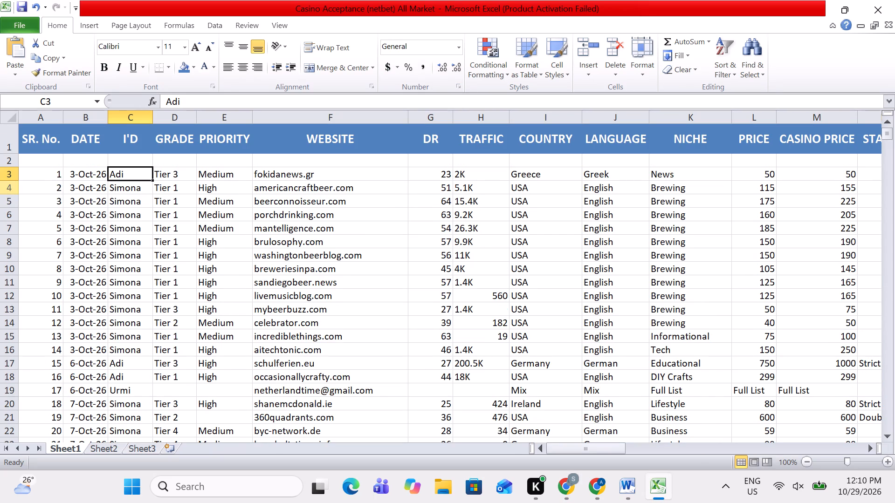
double_click(106, 116)
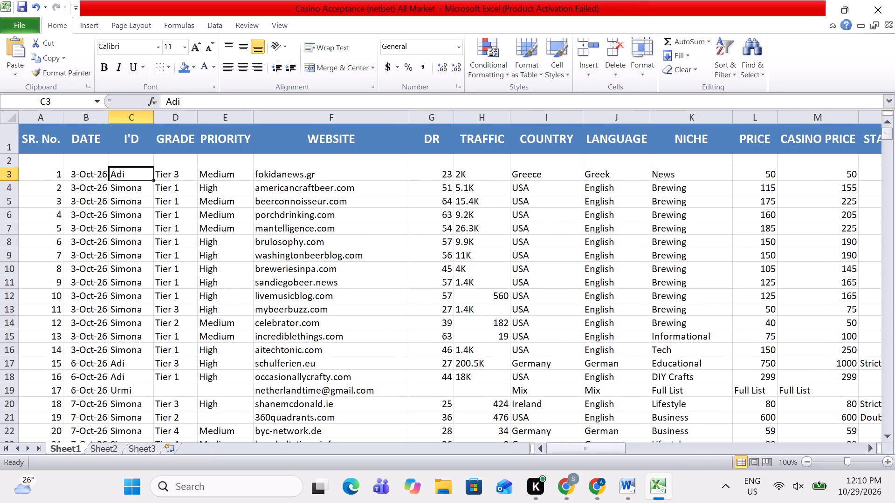
double_click(156, 119)
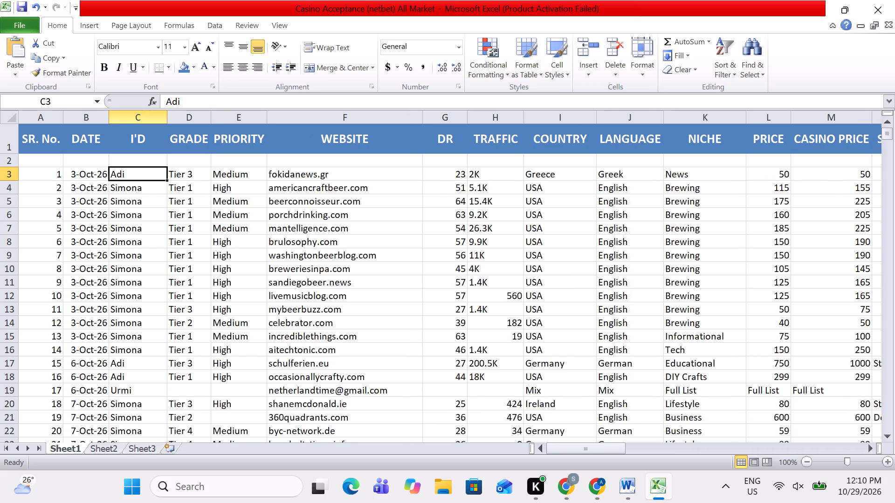
Look across the columns of the netbet sheet to examine its layout and contents.
left_click(212, 171)
key("Right")
key("Right")
key("Right")
key("Right")
key("Right")
key("Right")
key("Right")
key("Right")
key("Right")
key("Right")
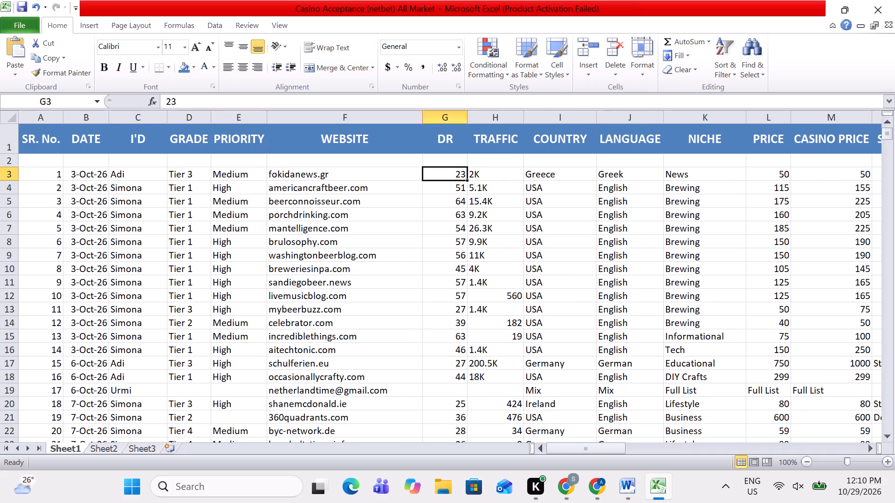
key("Right")
key("Right")
key("Right")
key("Left")
key("Left")
key("Left")
key("Left")
key("Left")
key("Left")
key("Left")
key("Left")
key("Left")
key("Left")
key("Left")
key("Left")
key("Left")
key("Left")
key("Left")
key("Left")
key("Left")
key("Left")
key("Left")
key("Left")
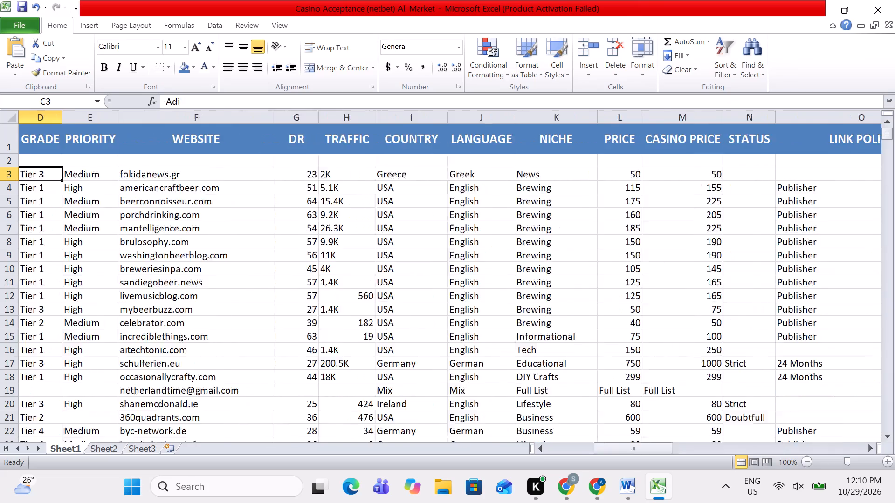
Add filters to the header row of Sheet1 in the netbet workbook.
left_click(0, 139)
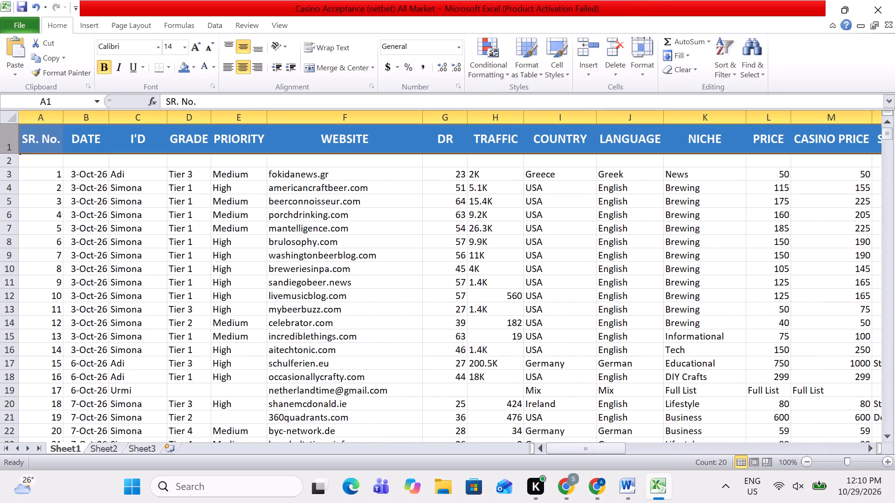
left_click(718, 71)
left_click(739, 133)
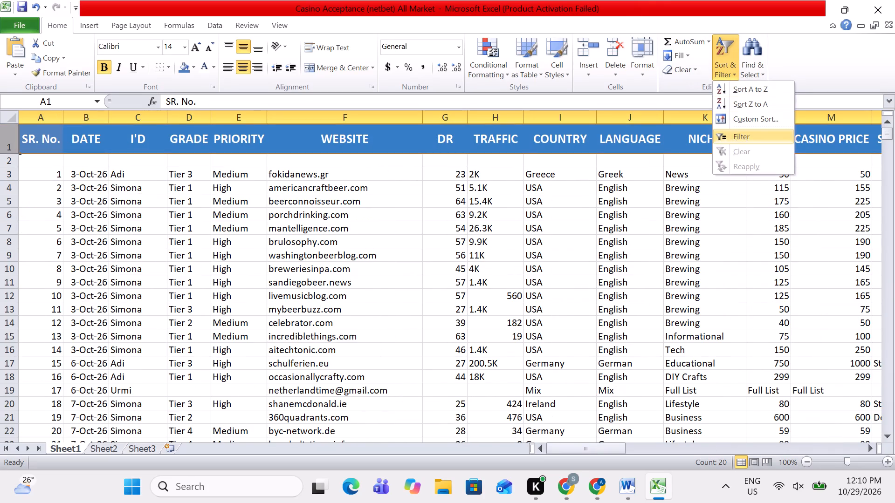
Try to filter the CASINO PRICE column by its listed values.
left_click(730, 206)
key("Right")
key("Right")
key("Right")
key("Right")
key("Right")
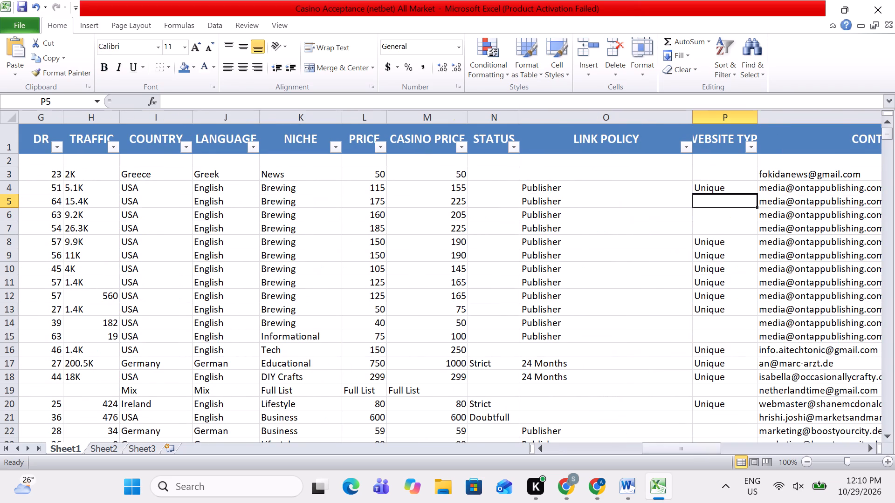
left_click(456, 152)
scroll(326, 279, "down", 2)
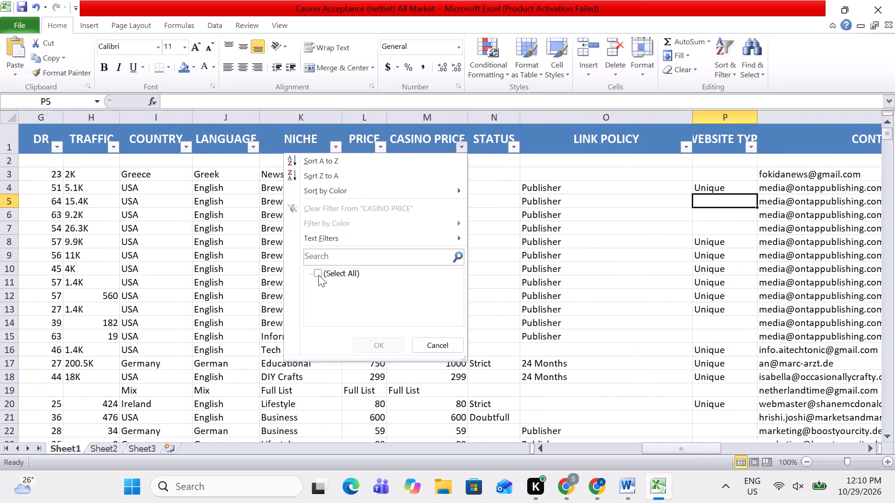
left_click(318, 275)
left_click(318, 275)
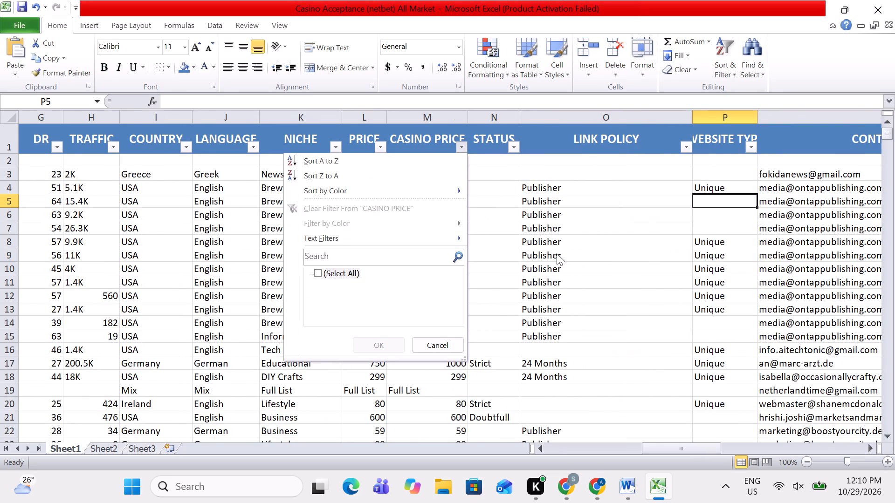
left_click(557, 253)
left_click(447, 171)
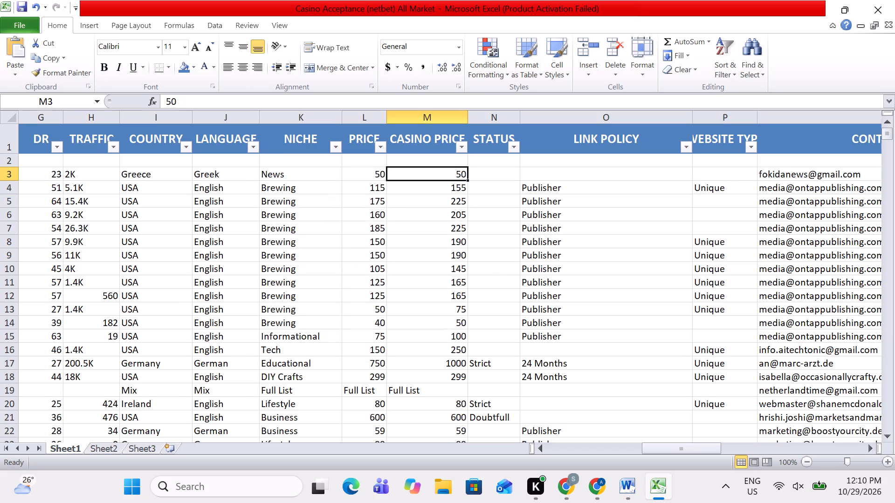
Delete the blank row 2 beneath the header row in Sheet1.
left_click(6, 162)
right_click(6, 162)
left_click(62, 269)
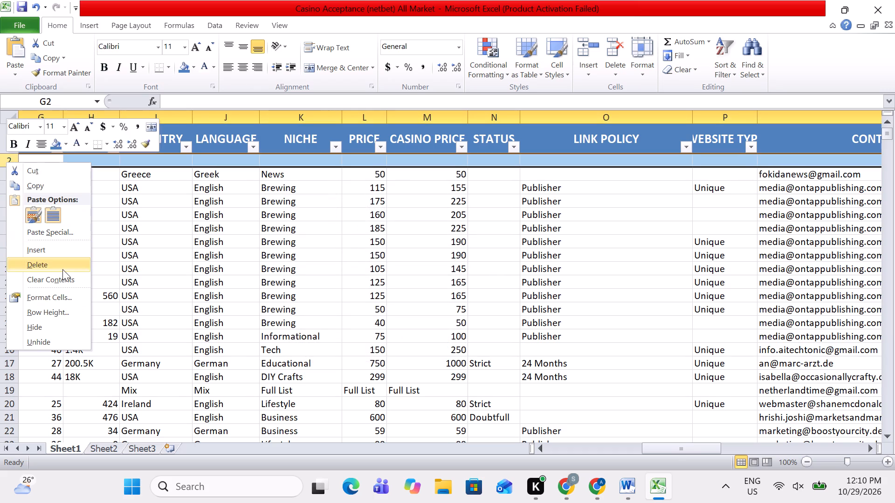
Filter the CASINO PRICE column to show only the Full List entries.
left_click(425, 236)
left_click(463, 150)
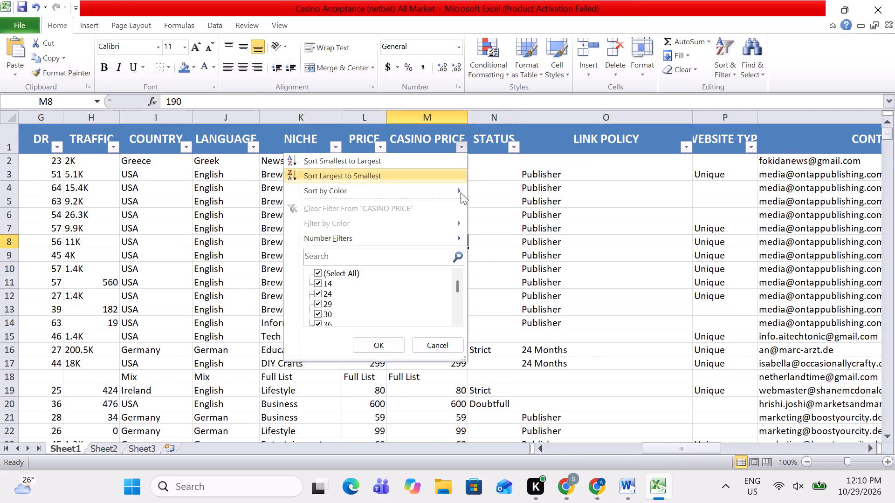
left_click(318, 271)
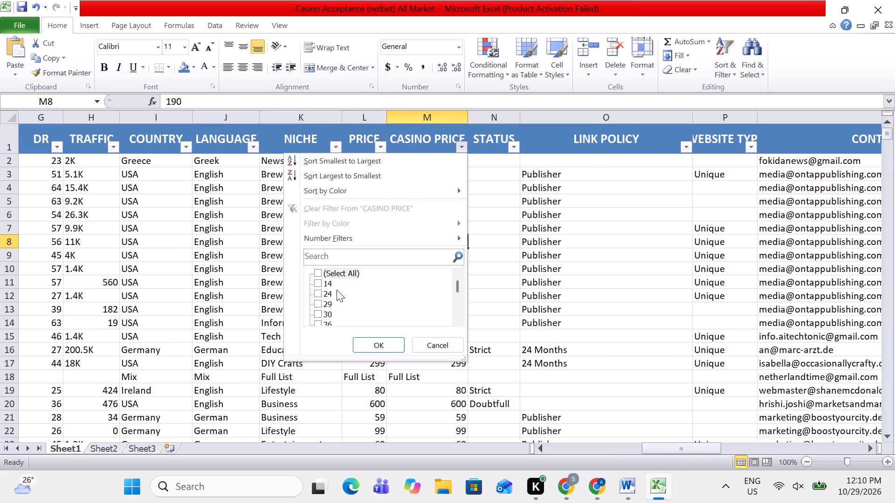
left_click(333, 257)
key("f")
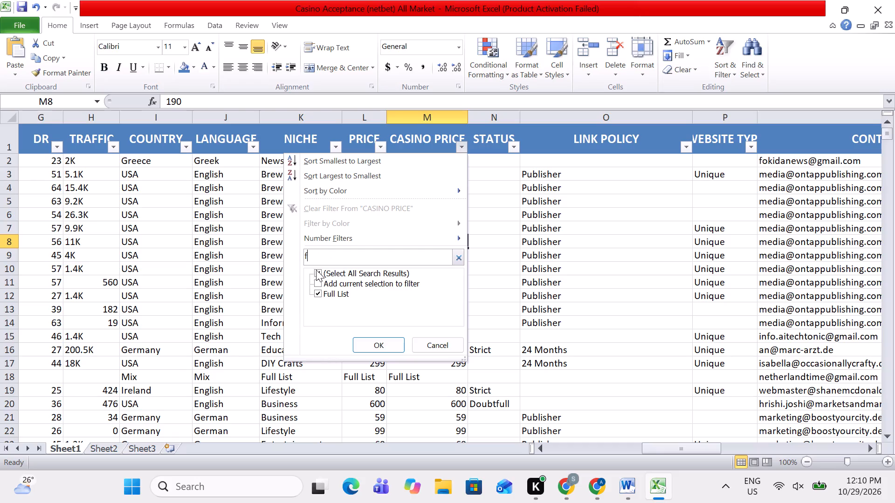
left_click(316, 270)
left_click(319, 294)
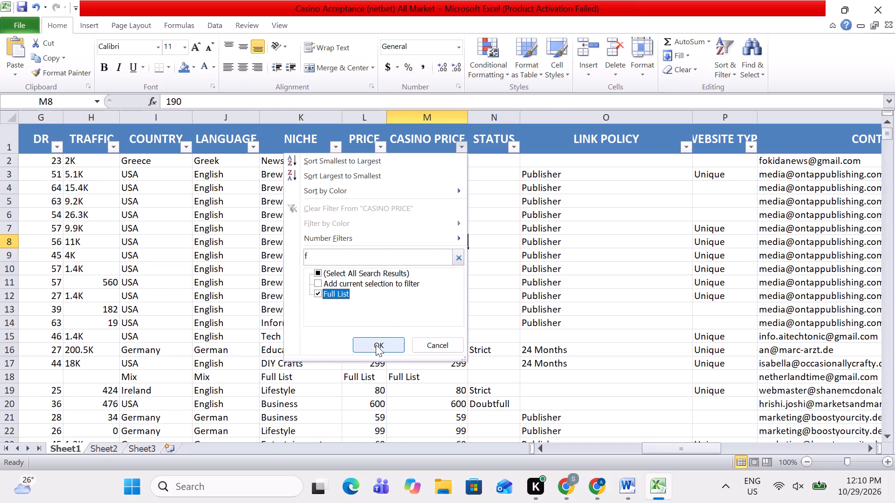
left_click(375, 344)
Set the font colour of all the filtered Full List rows, from row 18 down, to the orange theme colour.
key("Down")
key("Left")
key("Left")
key("Left")
key("Left")
key("Left")
key("Left")
key("Left")
key("Left")
key("Left")
key("Left")
key("Left")
key("Left")
key("Left")
key("Left")
key("Left")
key("Left")
key("Left")
key("Left")
key("Left")
key("Left")
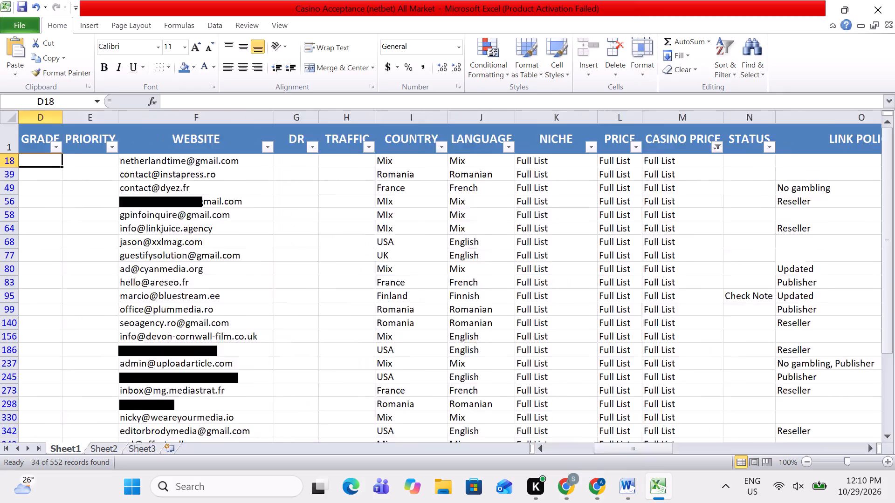
key("Right")
key("Left")
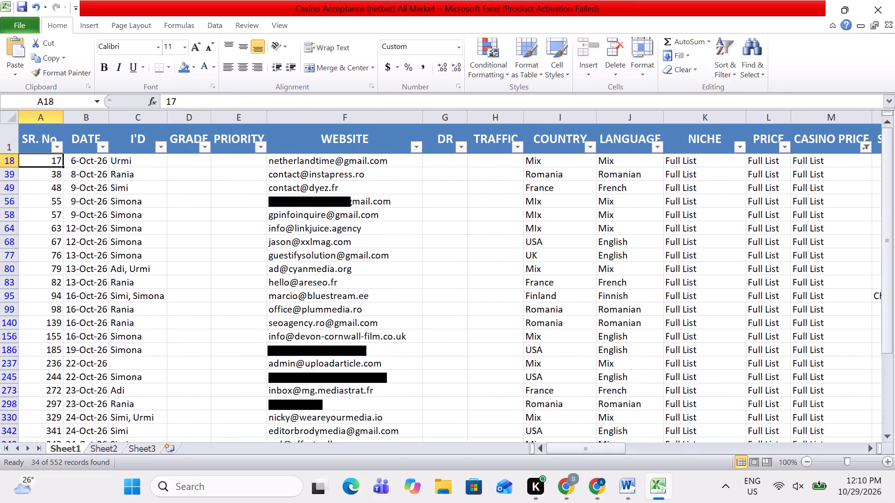
left_click(0, 164)
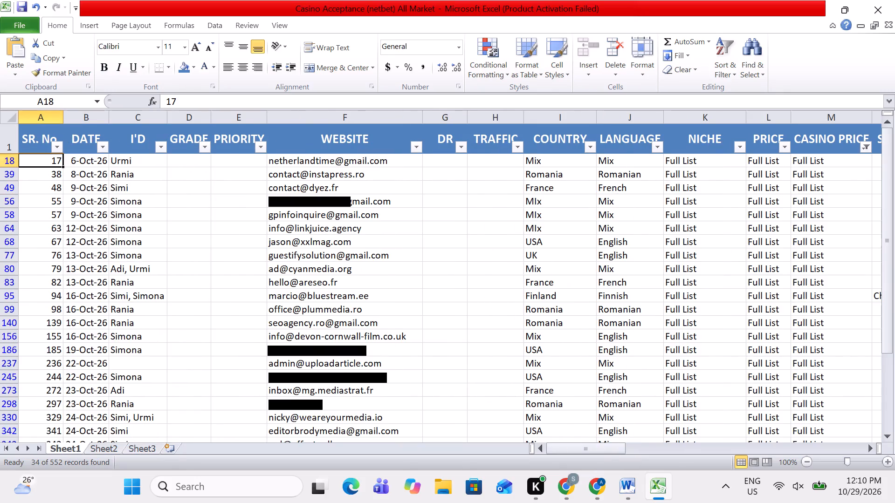
left_click(6, 161)
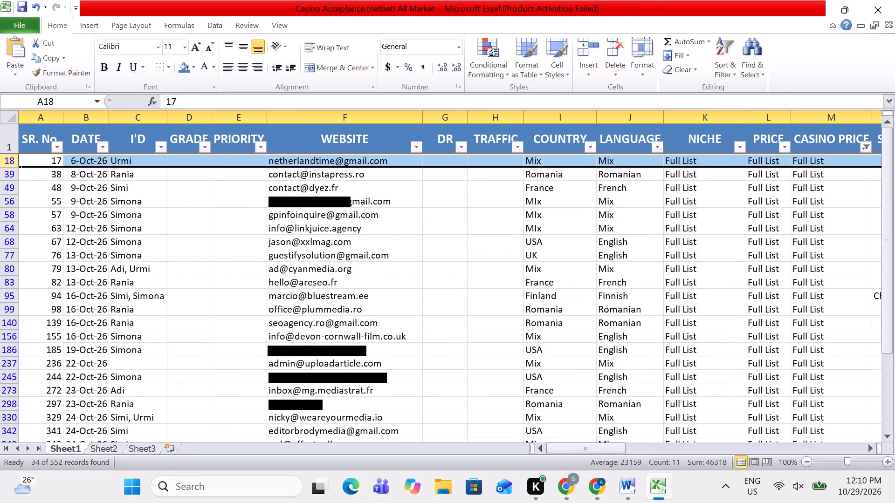
key("ctrl+shift+Down")
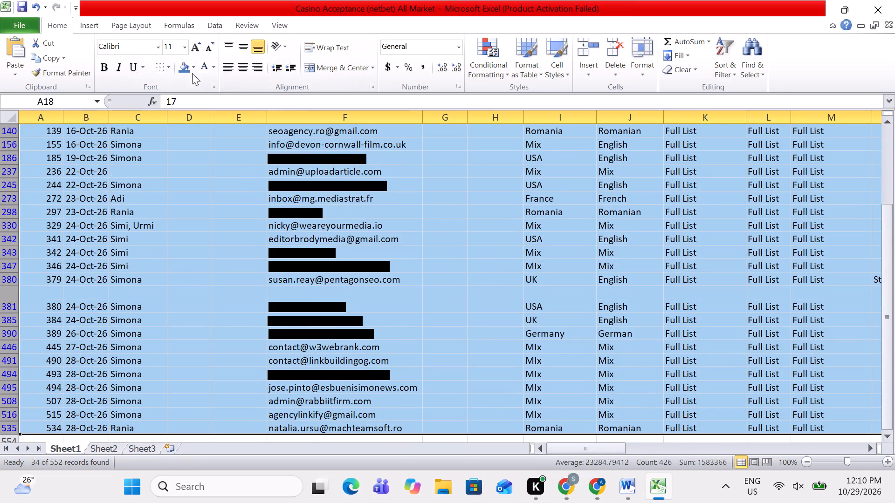
left_click(215, 68)
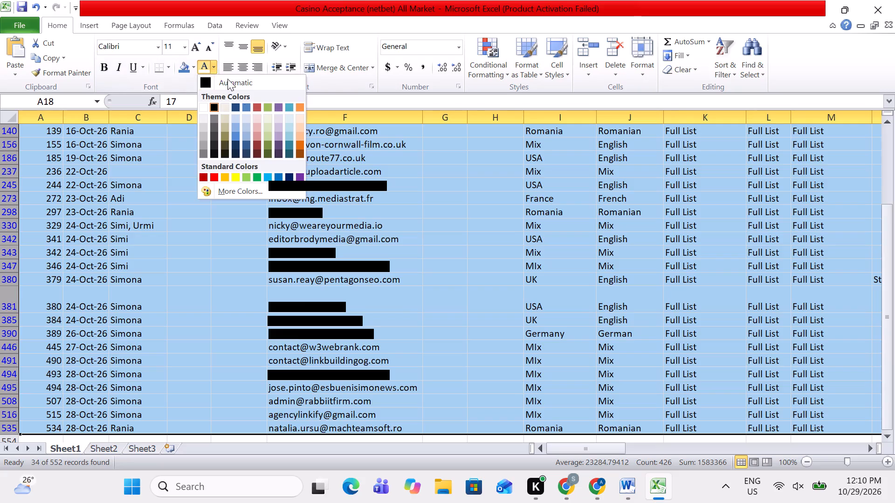
left_click(298, 104)
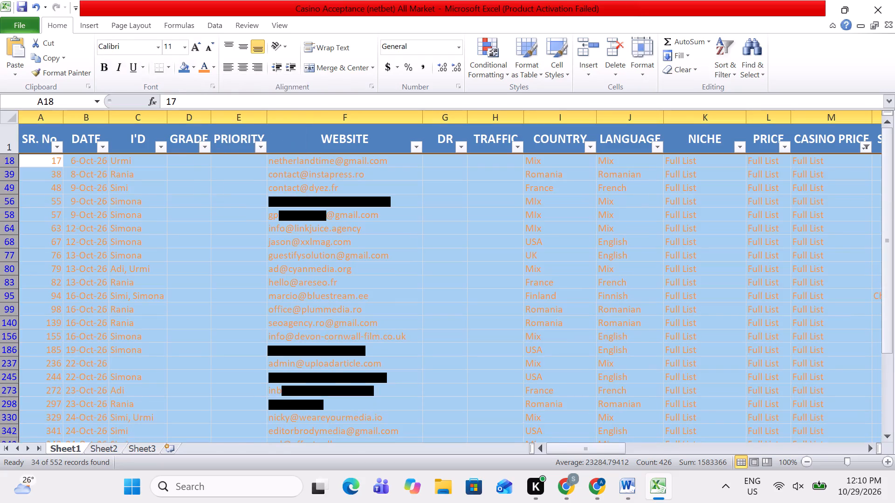
Look across the recoloured Full List rows from SR. No. through the LAST CHECK column.
left_click(404, 250)
key("Left")
key("Left")
key("Left")
key("Left")
key("Left")
key("Left")
key("Left")
key("Left")
key("Left")
key("Left")
key("Left")
key("Left")
key("Left")
key("Left")
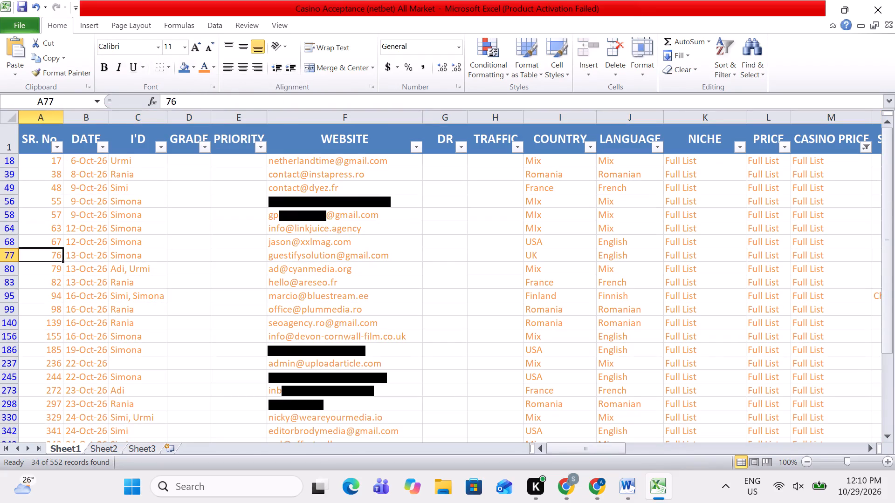
key("ctrl+Up")
key("Down")
key("Right")
key("Right")
key("Right")
key("Right")
key("Right")
key("Right")
key("Right")
key("Right")
key("Right")
key("Right")
key("Right")
key("Right")
key("Right")
key("Right")
key("Right")
key("Right")
key("Right")
key("Right")
key("Right")
key("Right")
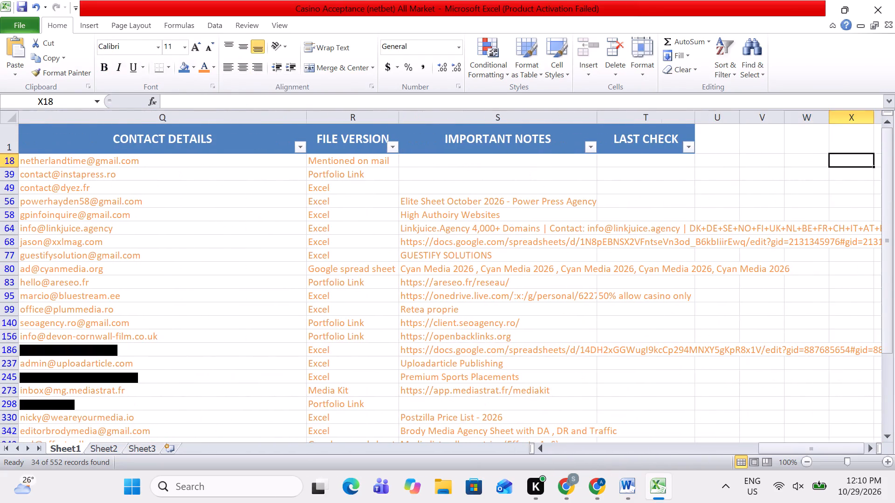
Examine the FILE VERSION and IMPORTANT NOTES entries of the filtered Full List rows.
key("Left")
key("Left")
key("Down")
key("Down")
key("Down")
key("Down")
key("Down")
key("Down")
key("Down")
key("Down")
key("Down")
key("Down")
key("Down")
key("Down")
key("Down")
key("Down")
key("Down")
key("Down")
key("Down")
key("Down")
key("Down")
key("Down")
key("Down")
key("Down")
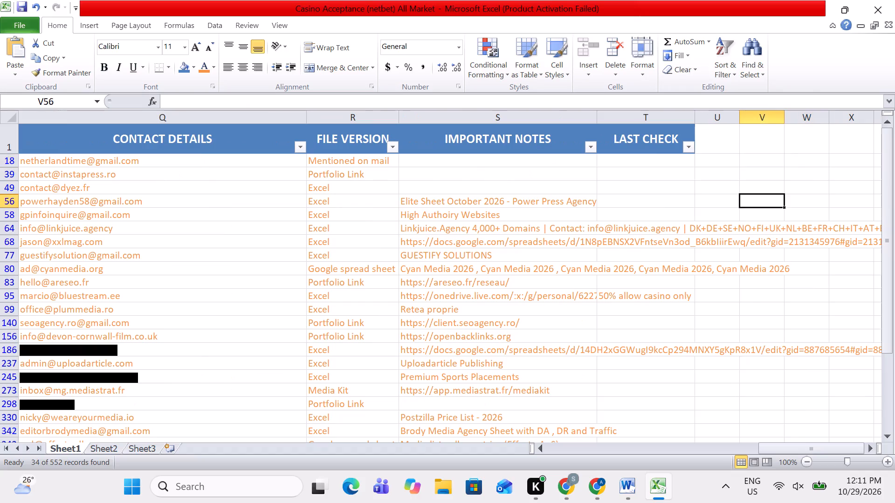
key("Left")
key("Left")
key("Left")
key("Left")
key("Left")
key("Right")
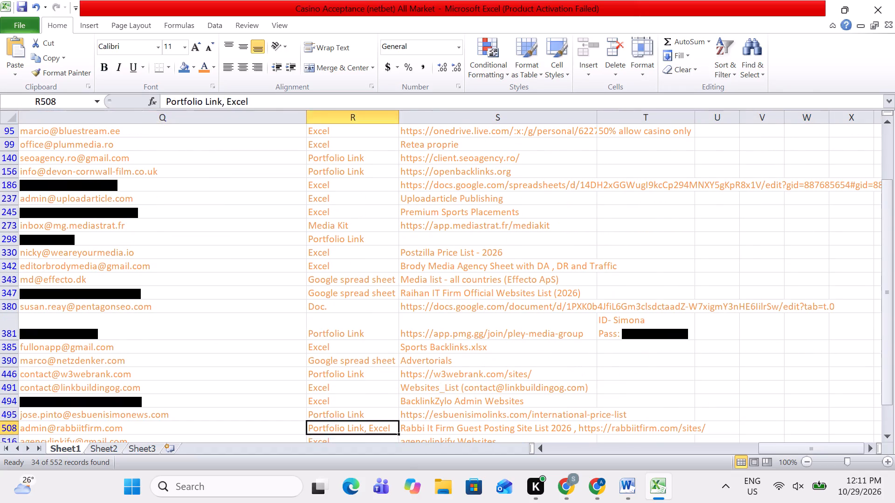
key("Right")
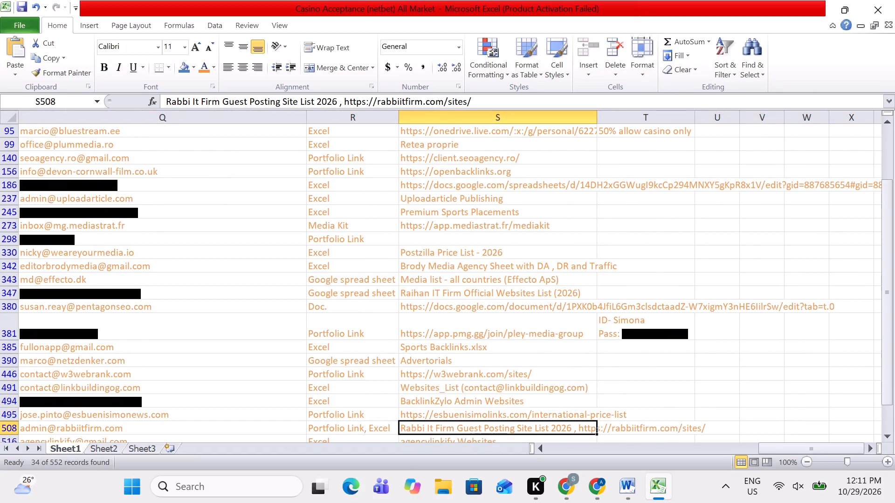
left_click(505, 425)
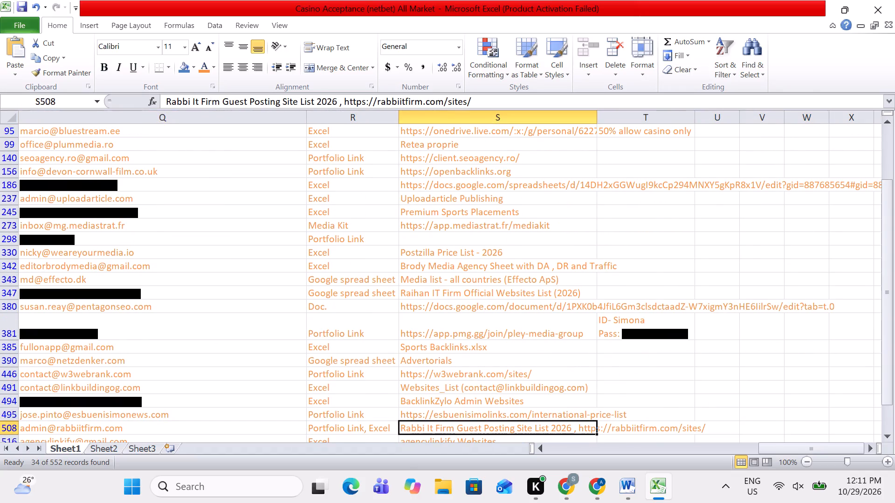
left_click(504, 411)
left_click(503, 392)
left_click(503, 370)
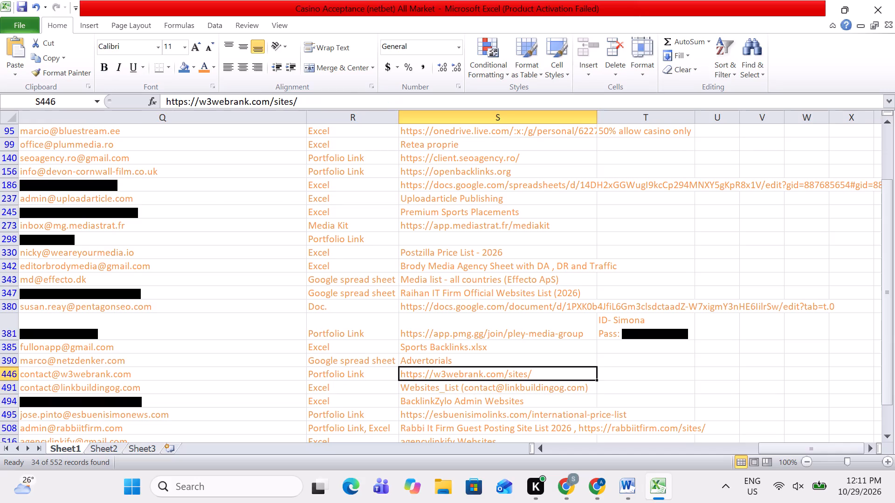
left_click(500, 334)
left_click(499, 294)
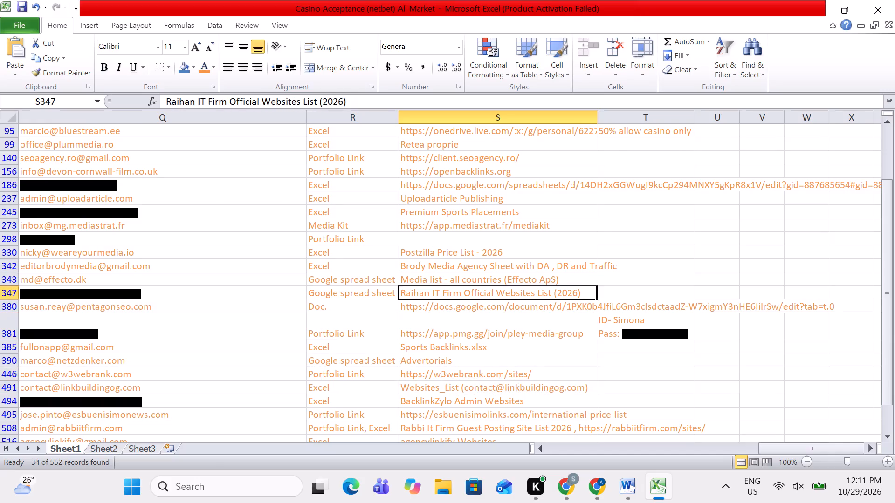
left_click(488, 240)
left_click(485, 204)
left_click(495, 177)
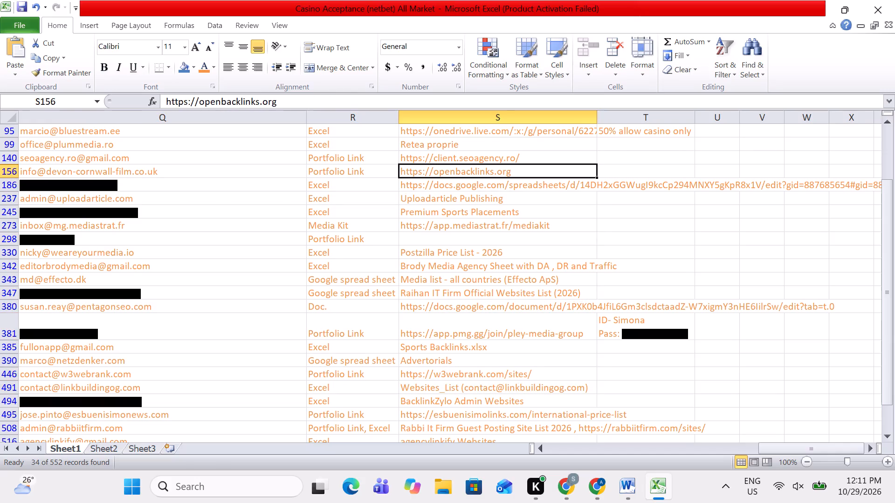
left_click(474, 190)
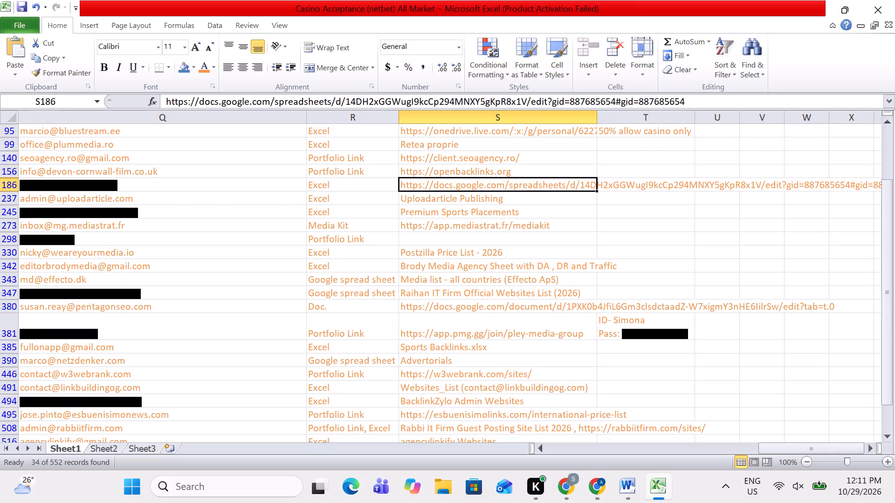
left_click(474, 217)
scroll(494, 290, "up", 16)
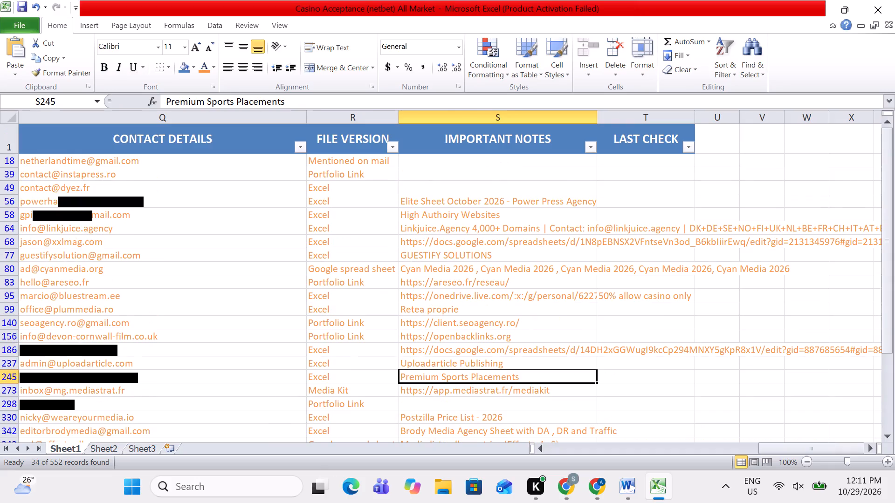
left_click(454, 204)
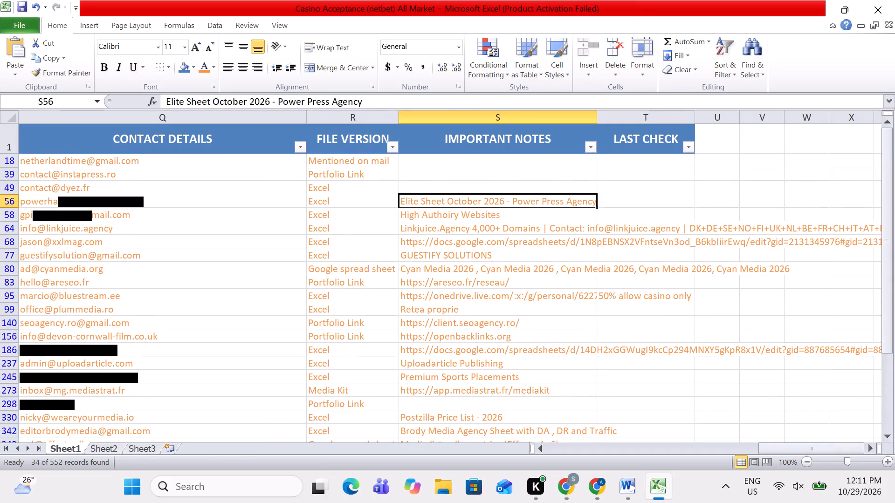
Review the Full List rows across all columns, back to the I'D column and out to LAST CHECK.
key("Left")
key("Left")
key("Left")
key("Left")
key("Left")
key("Left")
key("Left")
key("Left")
key("Left")
key("Left")
key("Left")
key("Left")
key("Left")
key("Left")
key("Left")
key("Left")
key("Left")
key("Left")
key("Left")
key("Left")
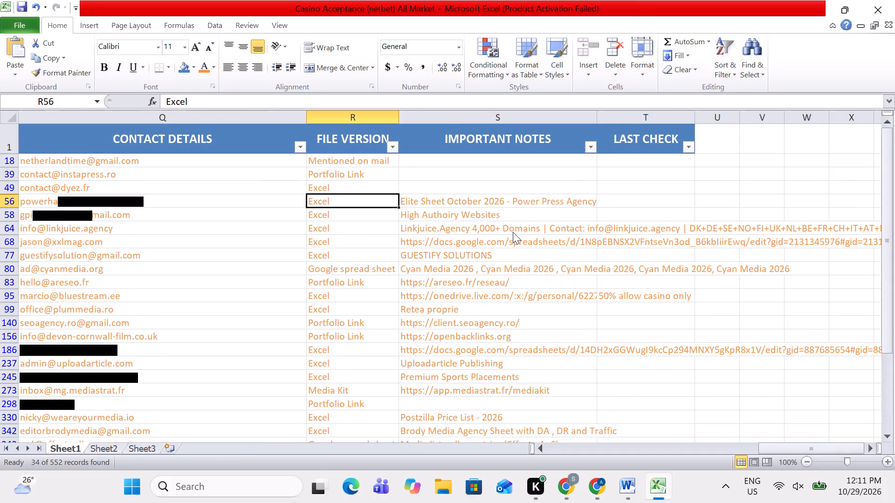
key("Right")
key("Right")
key("Right")
key("Right")
key("Right")
key("Right")
key("Right")
key("Right")
key("Right")
key("Right")
key("Right")
key("Right")
key("Right")
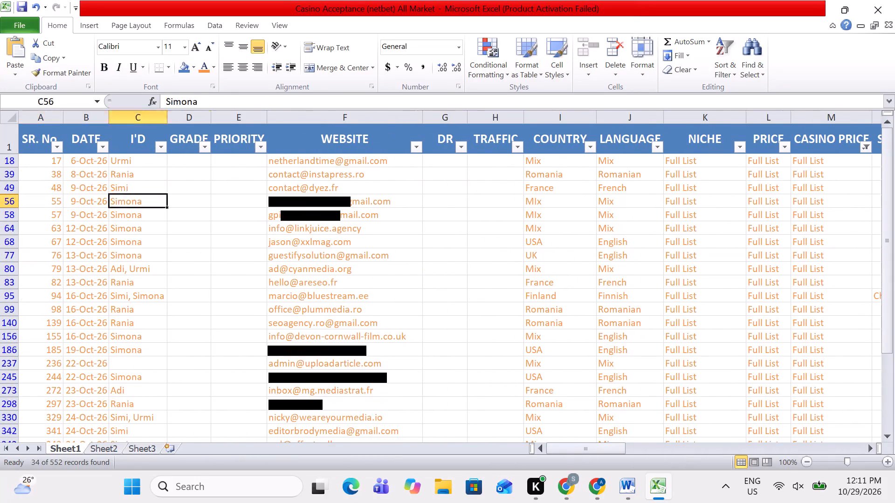
key("Right")
key("Right")
key("Right")
key("Right")
key("Right")
key("Right")
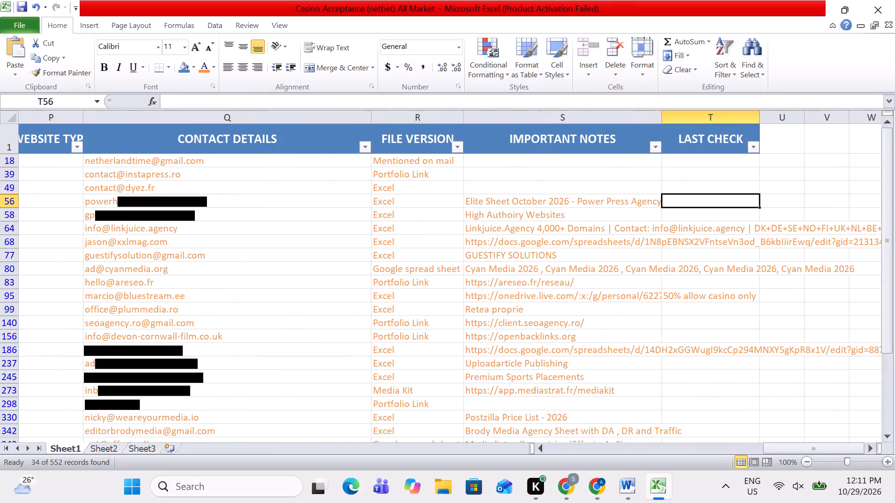
Examine the IMPORTANT NOTES entries of the filtered Full List rows, from row 56 down past row 237.
key("Left")
key("Left")
key("Right")
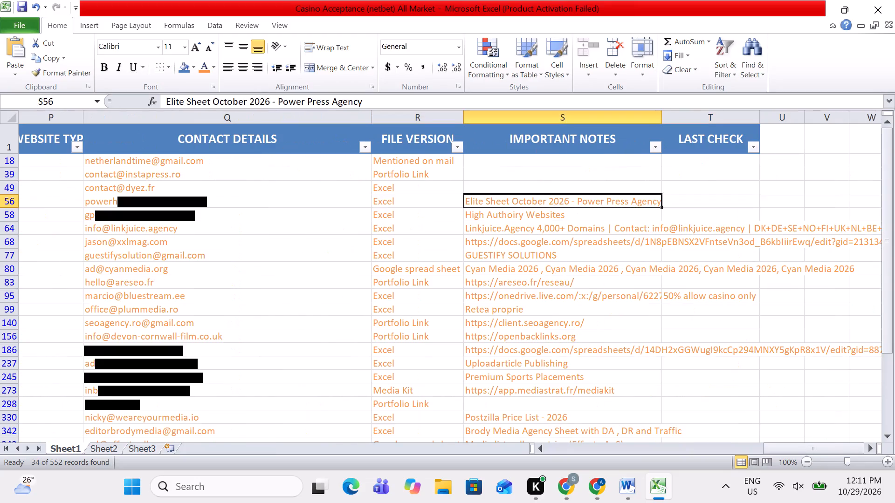
left_click(587, 197)
left_click(593, 203)
left_click(586, 225)
left_click(537, 258)
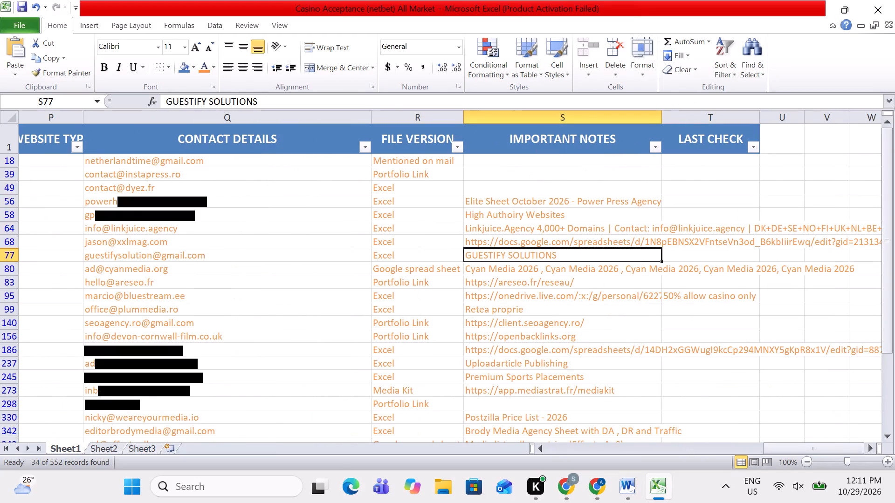
left_click(548, 285)
left_click(537, 315)
left_click(535, 364)
scroll(541, 430, "down", 5)
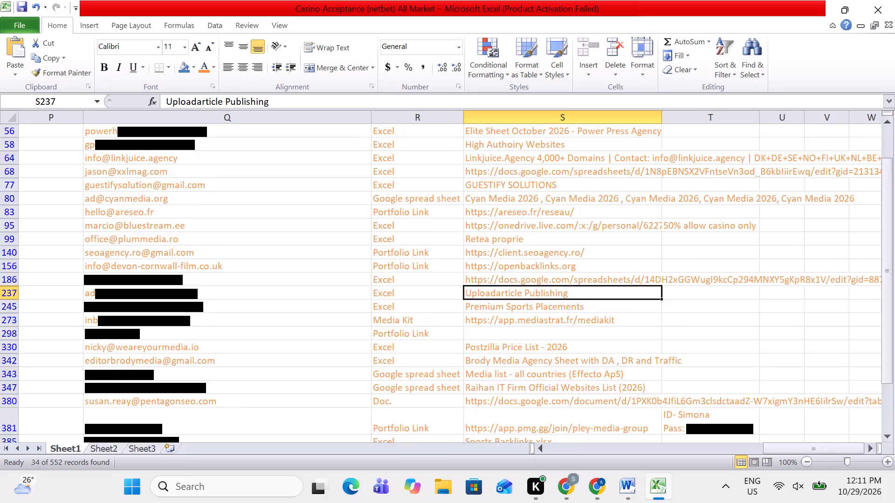
scroll(482, 314, "down", 6)
scroll(482, 317, "up", 20)
scroll(482, 317, "up", 10)
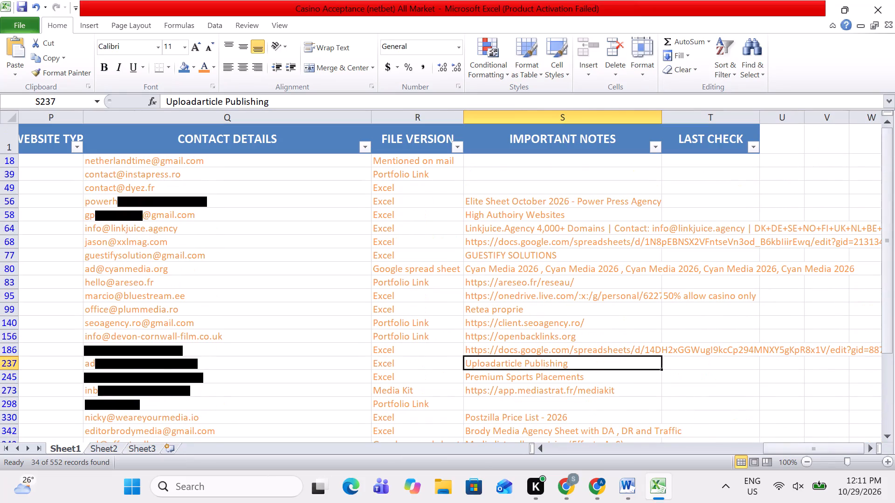
scroll(527, 217, "up", 4)
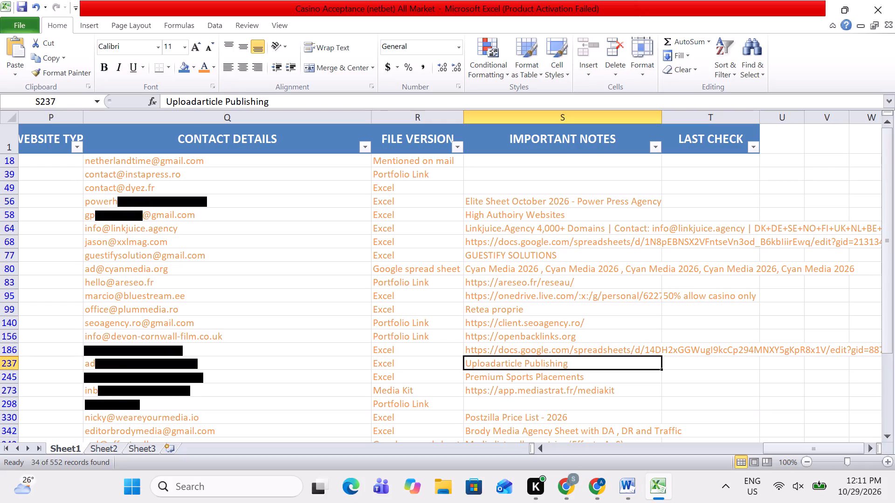
Switch to Chrome and bring up the Google apps list in a new tab.
key("alt+Tab")
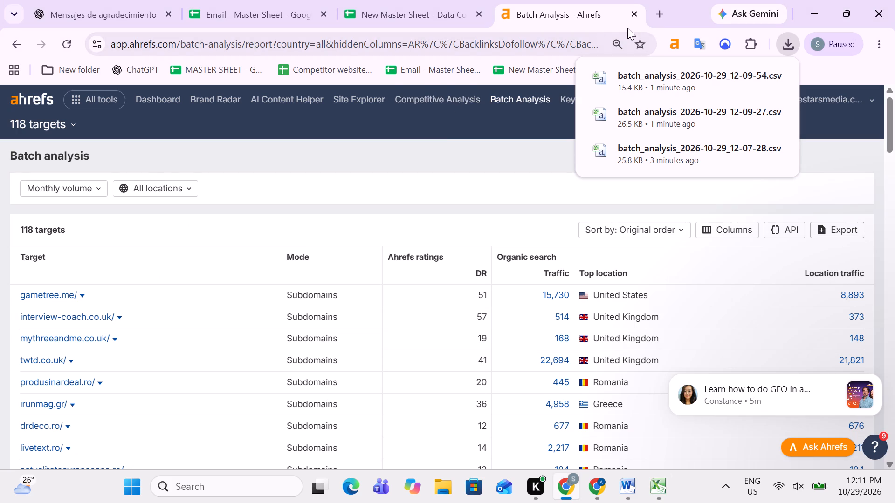
left_click(663, 7)
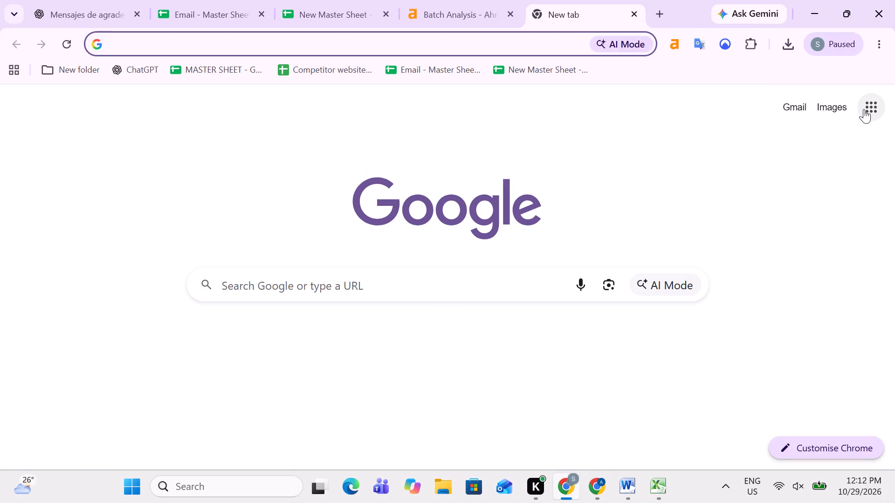
left_click(864, 109)
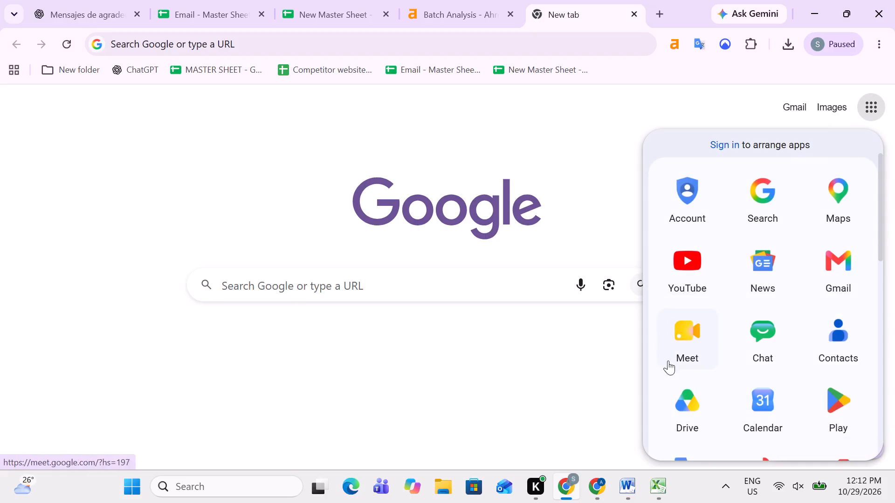
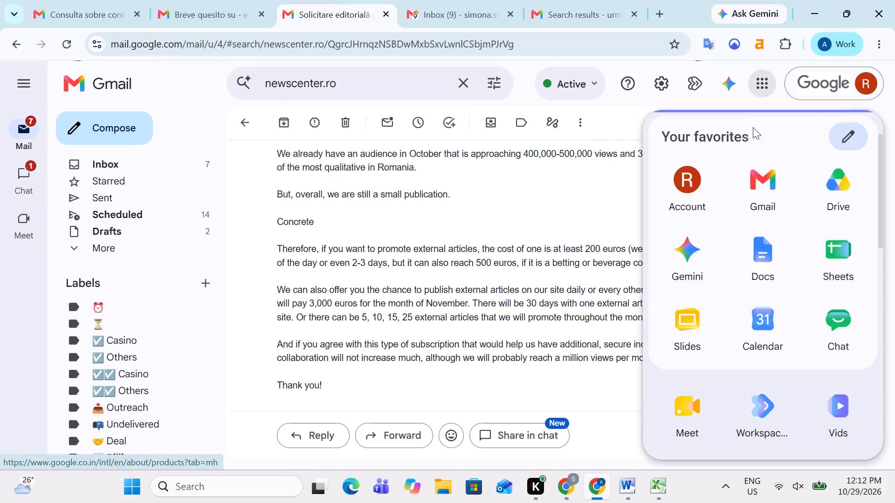
Create a blank spreadsheet in Google Sheets.
left_click(843, 247)
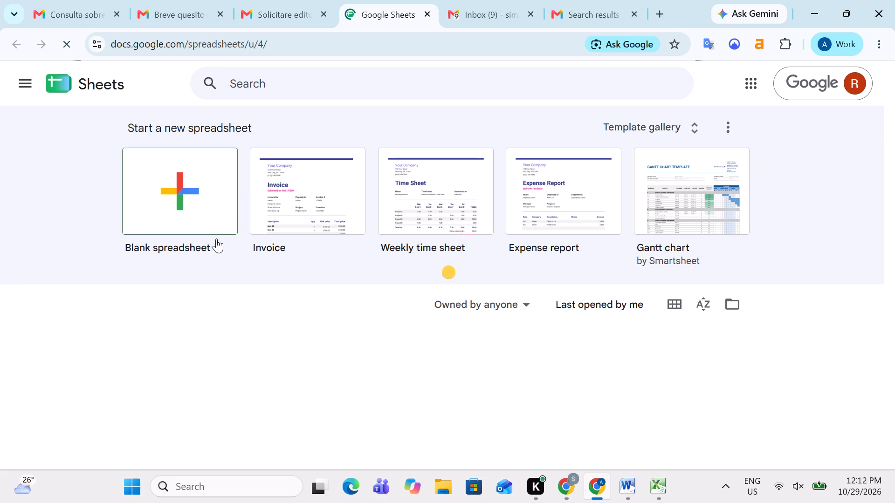
left_click(201, 207)
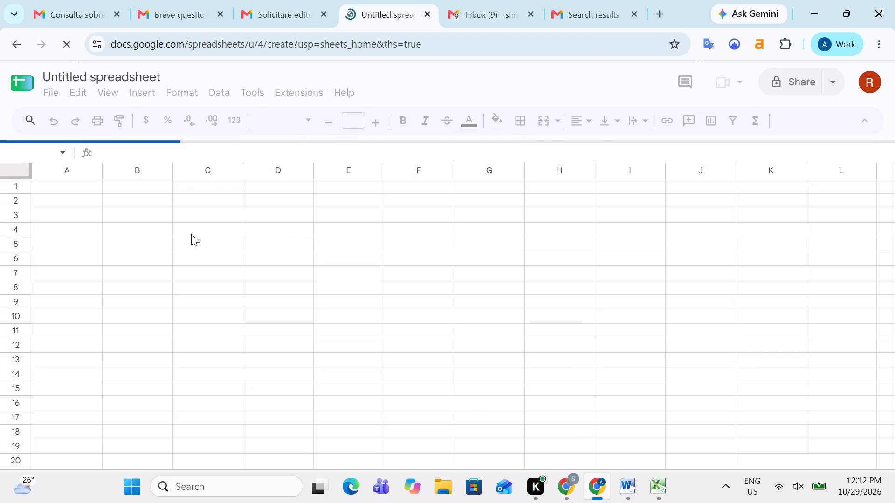
Switch to the New Master Sheet and look back through its filtered WEBSITE rows, up to the "Completed 30 Sep. 2026" row.
key("alt+Tab")
key("alt+Tab")
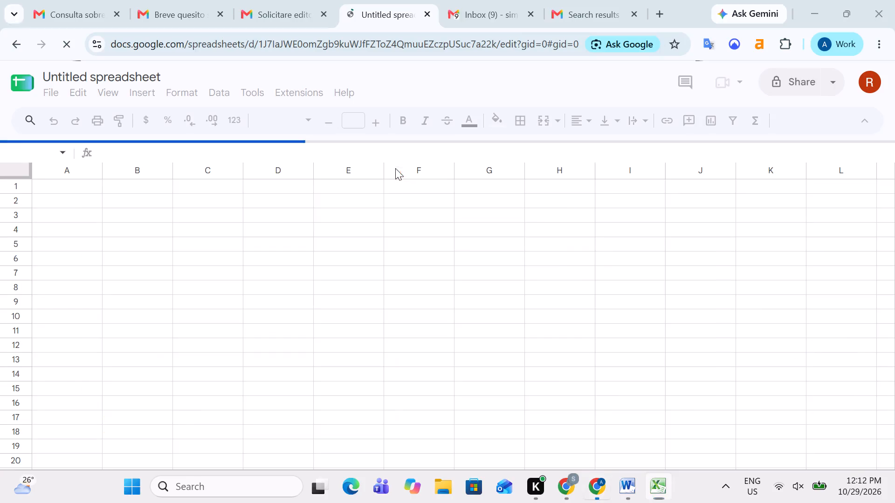
key("alt+Tab")
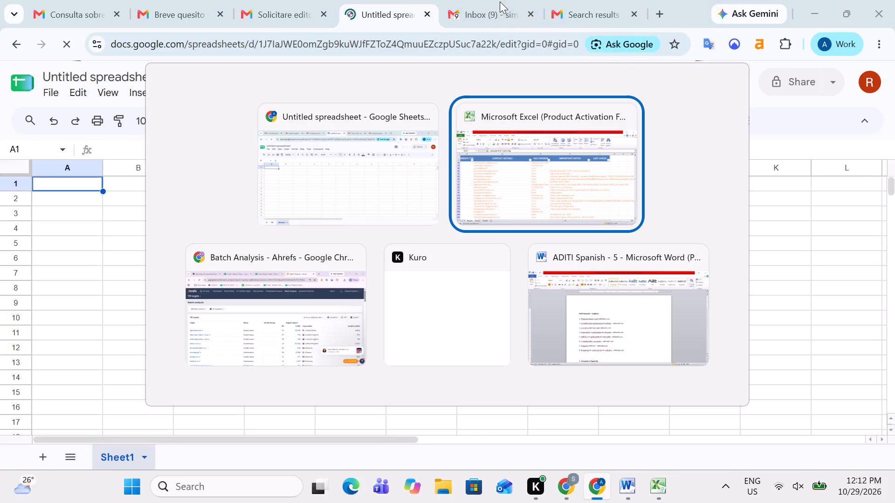
key("alt+Tab")
left_click(402, 0)
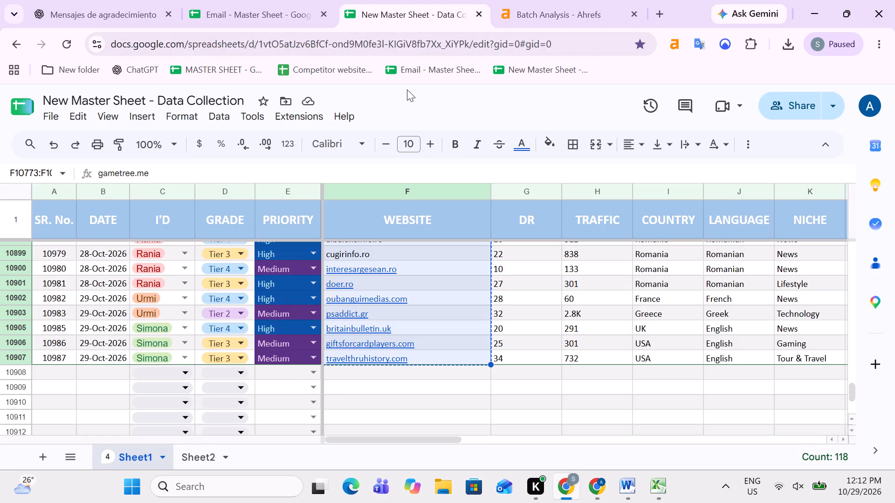
key("Up")
key("Up")
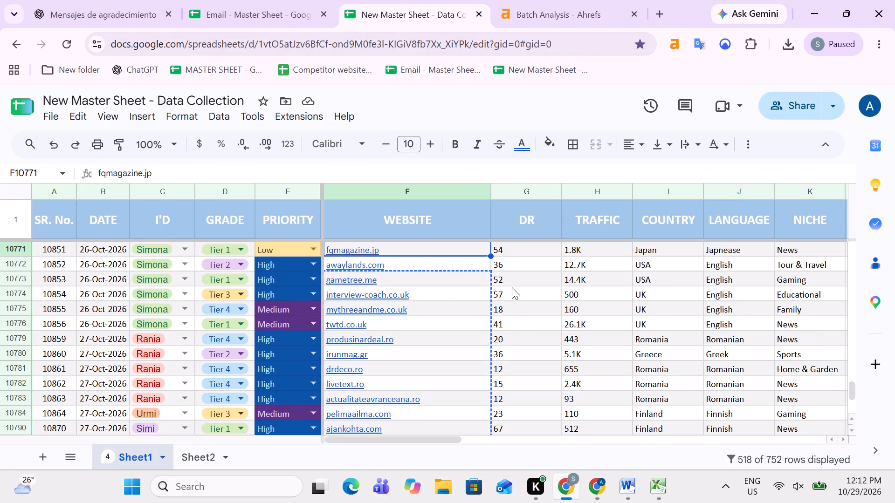
key("Up")
key("Up")
key("Up")
key("Up")
key("Up")
key("Up")
key("Up")
key("Up")
key("Up")
key("Up")
key("Up")
key("Up")
key("Up")
key("Up")
key("Up")
key("Up")
key("Up")
key("Up")
key("Up")
key("Up")
key("Up")
key("Up")
key("Up")
key("Up")
key("Up")
key("Up")
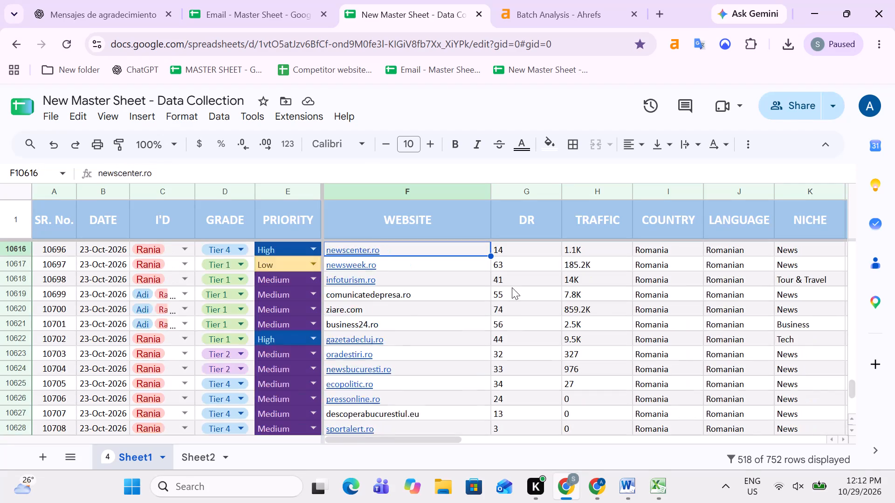
key("Up")
key("Up")
key("Up")
key("Up")
key("Up")
key("Up")
key("Up")
key("Up")
key("Up")
key("Up")
key("Up")
key("Up")
key("Up")
key("Up")
key("Up")
key("Up")
key("Up")
key("Up")
key("Up")
key("Up")
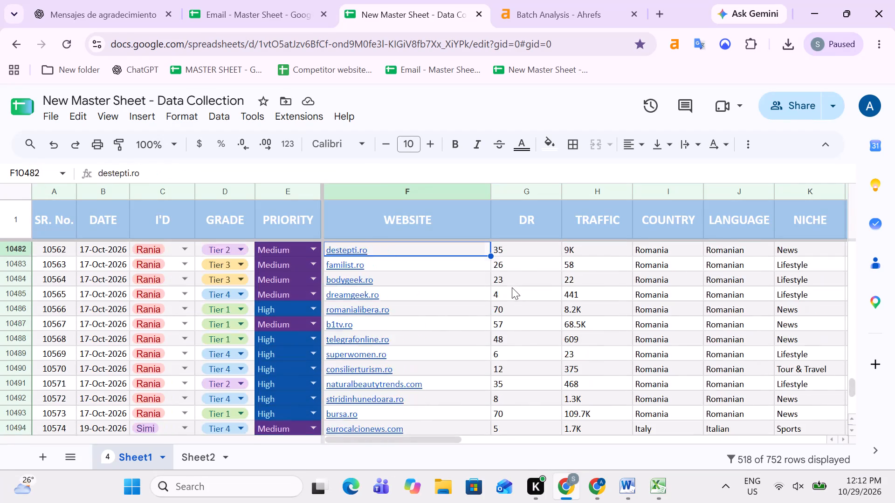
key("Up")
key("Up")
key("Up")
key("Up")
key("Up")
key("Up")
key("Up")
key("Up")
key("Up")
key("Up")
key("Up")
key("Up")
key("Up")
key("Up")
key("Up")
key("Up")
key("Up")
key("Up")
key("Up")
key("Up")
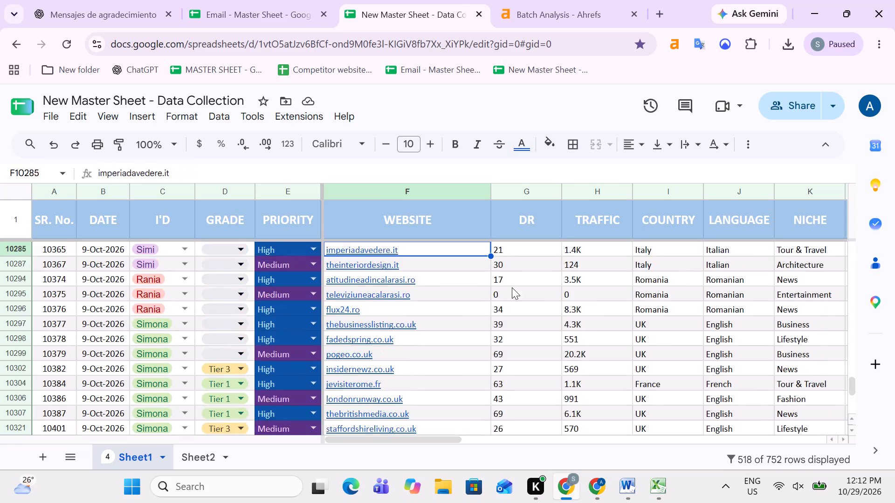
key("Down")
key("Down")
key("Down")
key("Down")
key("Down")
key("Down")
key("Down")
key("Down")
key("Down")
key("Down")
key("Down")
key("Down")
key("Down")
key("Down")
key("Down")
key("Down")
key("Down")
key("Down")
key("Down")
key("Down")
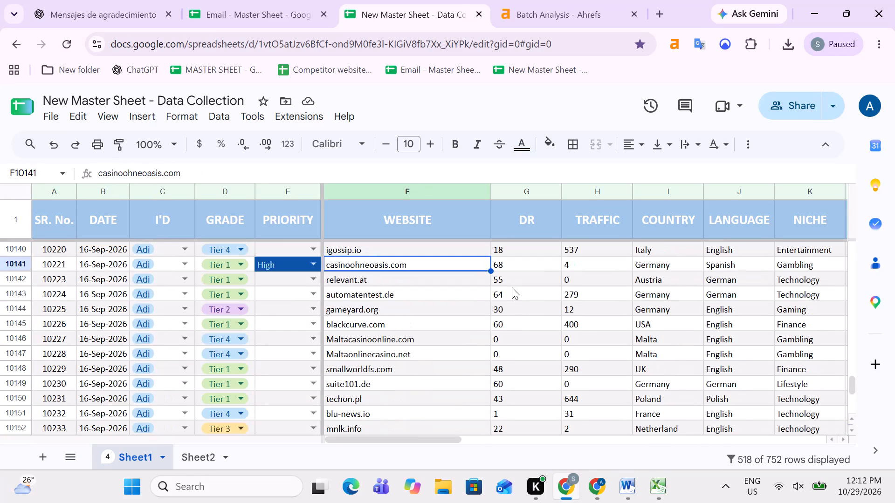
key("Up")
key("Up")
key("Up")
key("Up")
key("Up")
key("Up")
key("Up")
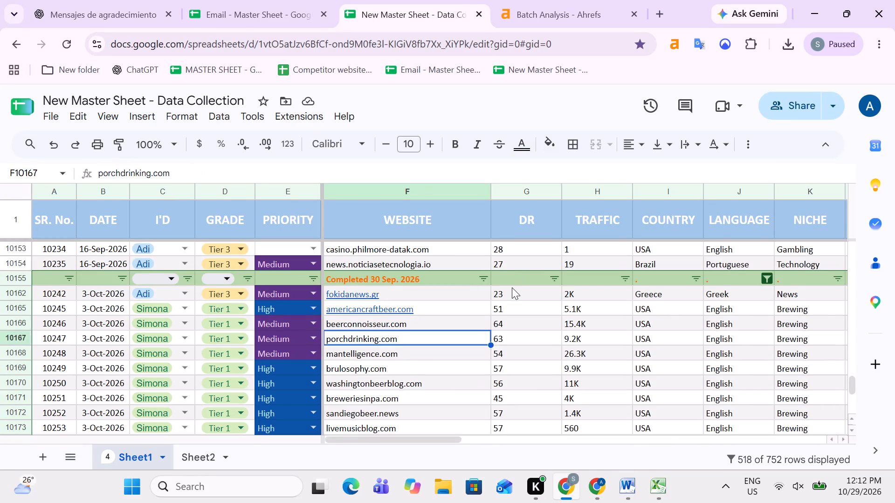
Add the Full List value to the CASINO PRICE column's filter on the "Completed 30 Sep. 2026" row.
key("Right")
key("Right")
key("Right")
key("Right")
key("Right")
key("Right")
key("Right")
key("Right")
key("Right")
key("Right")
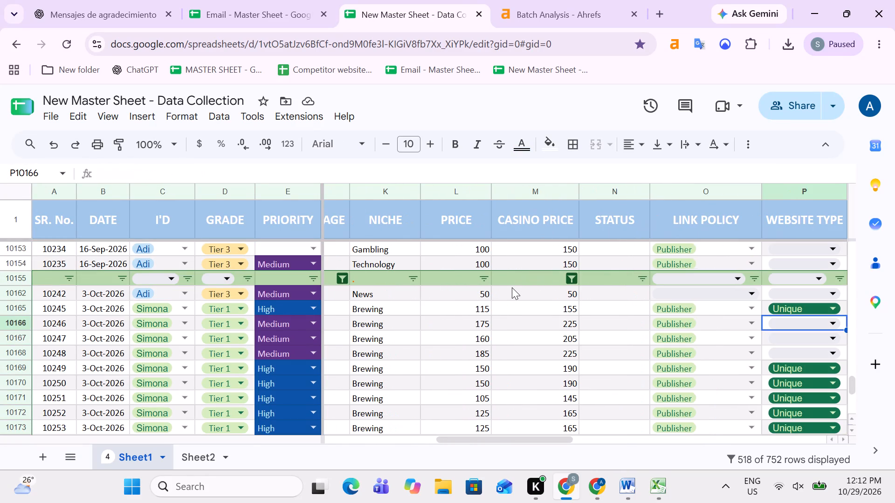
left_click(571, 278)
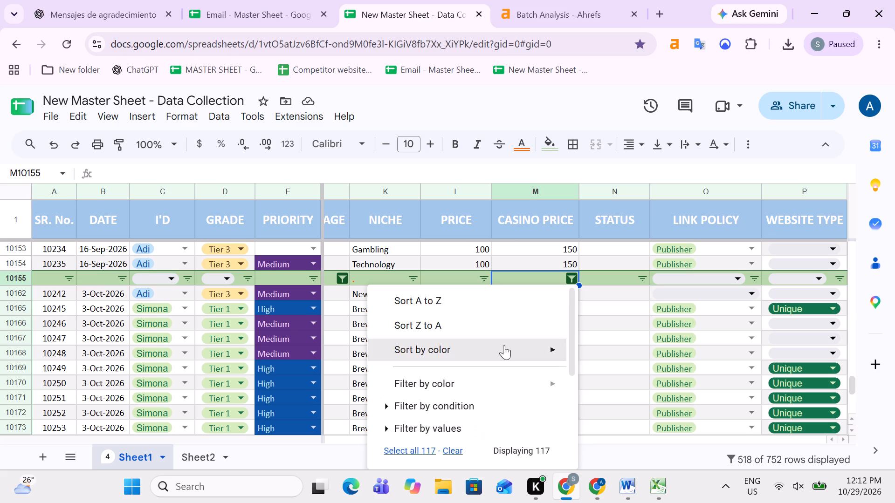
scroll(497, 348, "down", 4)
scroll(452, 378, "down", 6)
scroll(437, 384, "down", 17)
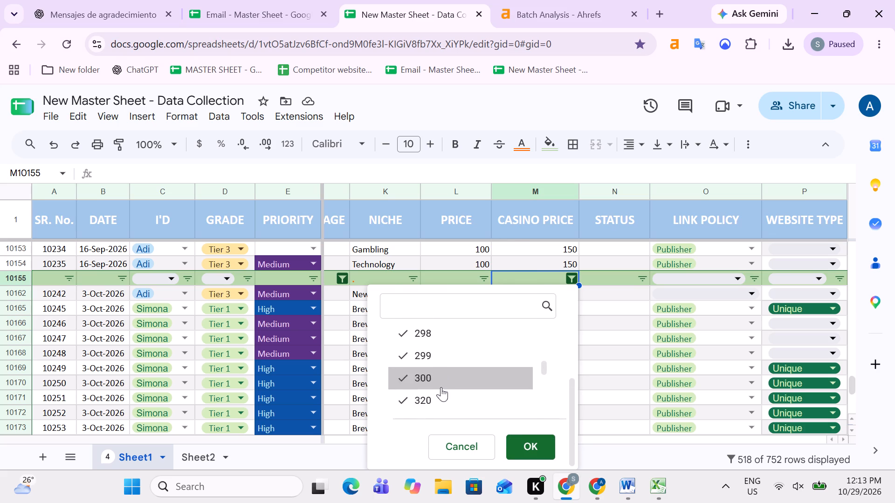
scroll(441, 387, "down", 20)
scroll(441, 387, "down", 6)
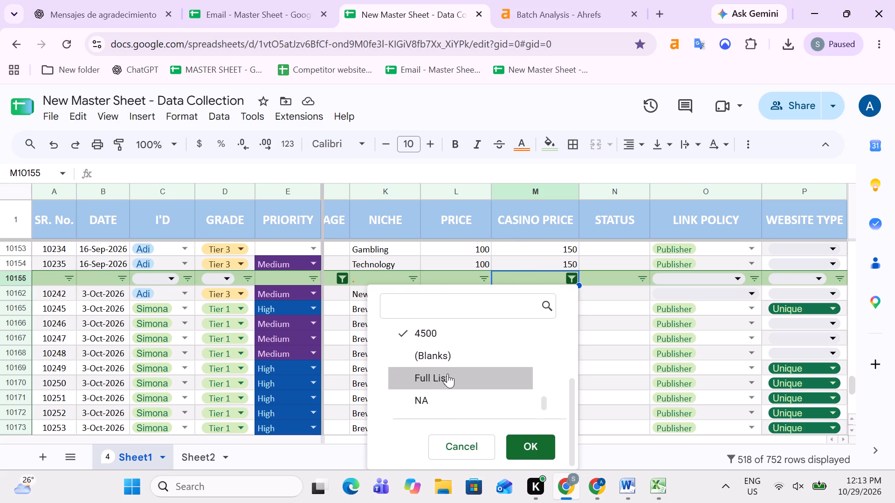
left_click(418, 380)
left_click(531, 443)
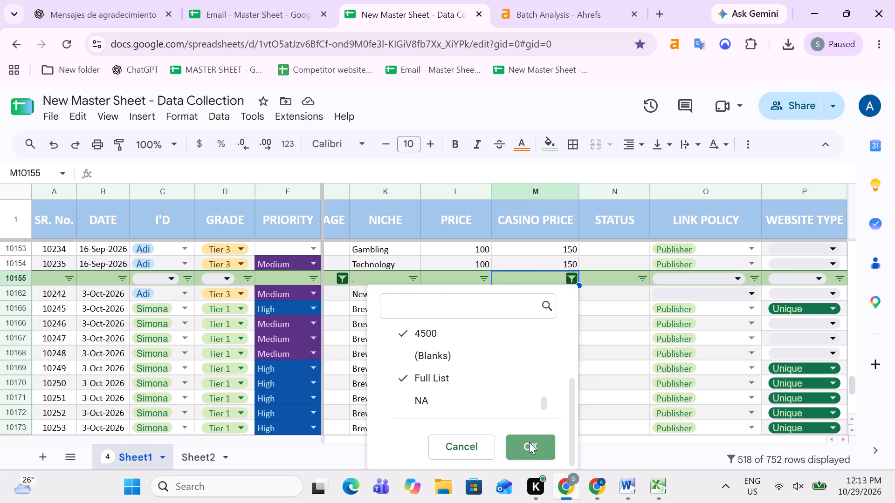
Check the extent of the filtered WEBSITE entries from fokidanews.gr down to the end of the list.
key("Down")
key("Right")
key("Right")
key("Right")
key("Right")
key("Right")
key("Left")
key("Left")
key("Left")
key("Left")
key("Left")
key("Left")
key("Left")
key("Left")
key("Left")
key("Left")
key("Left")
key("Left")
key("Left")
key("Left")
key("Left")
key("Left")
key("Left")
key("Left")
key("Left")
key("Left")
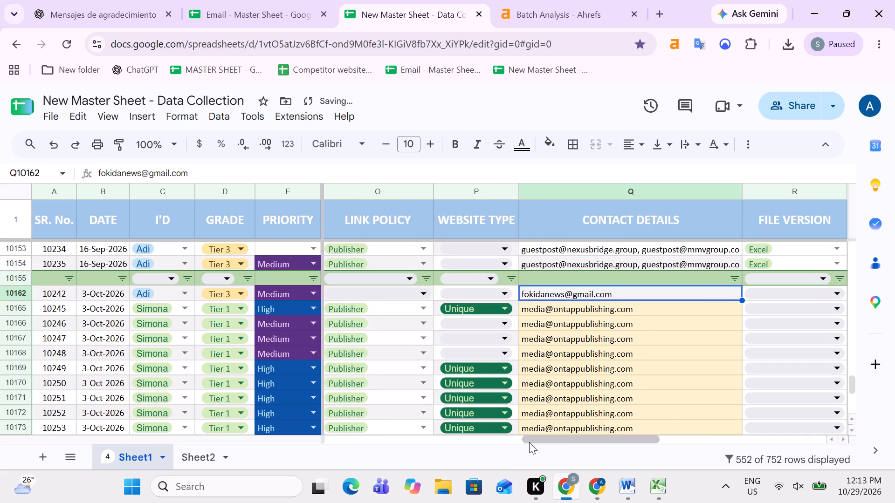
key("Right")
key("Right")
key("Right")
key("Right")
key("Right")
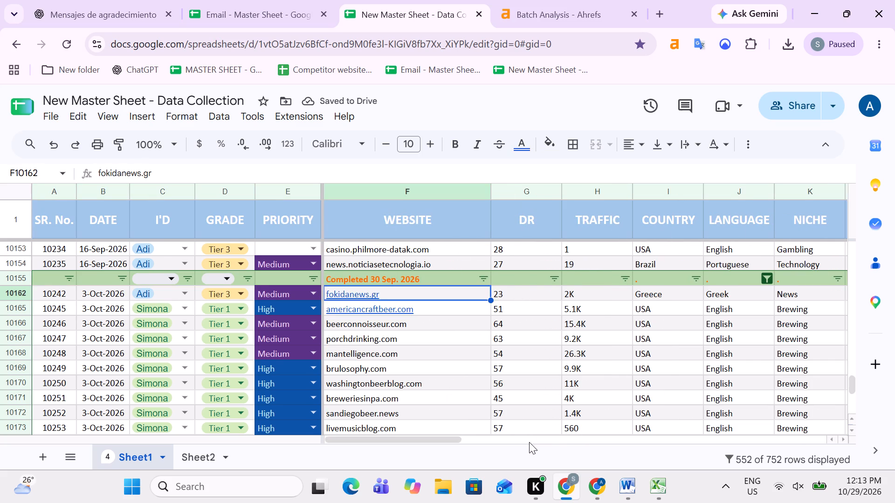
key("ctrl+shift+Down")
key("Up")
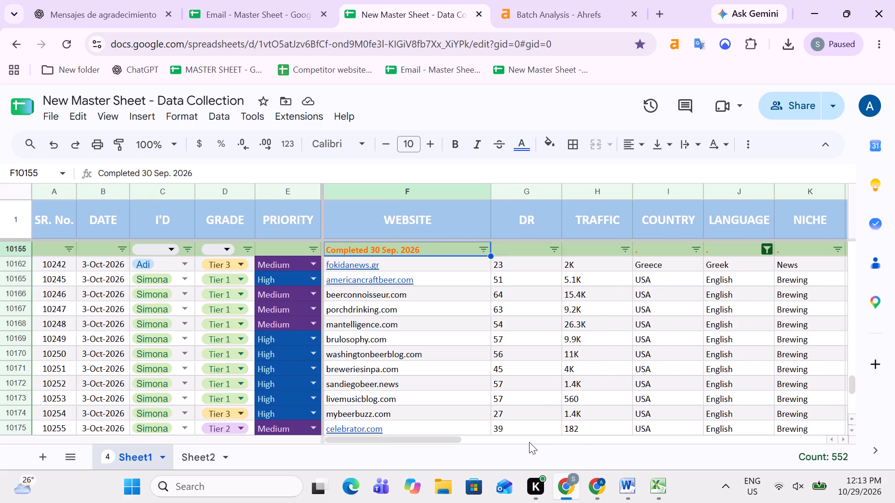
Copy the New Master Sheet's header row into row 1 of the untitled spreadsheet and dismiss the pre-built table suggestions there.
left_click(0, 222)
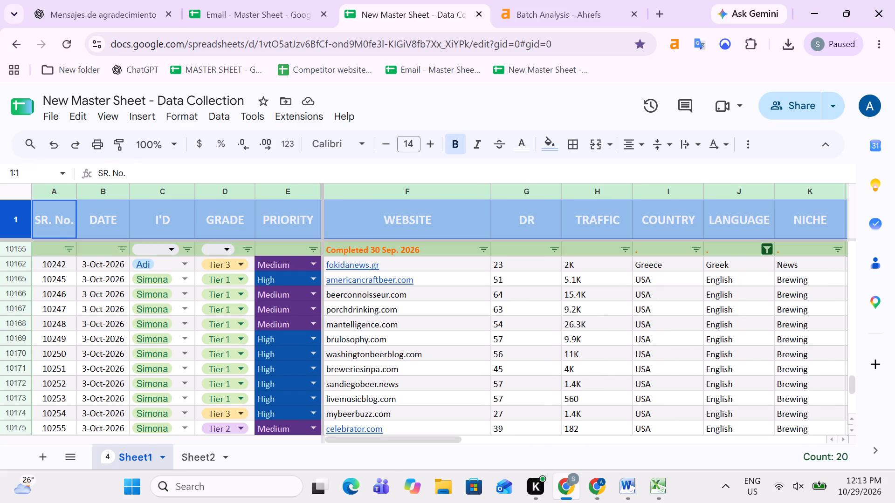
key("ctrl+c")
key("alt+Tab")
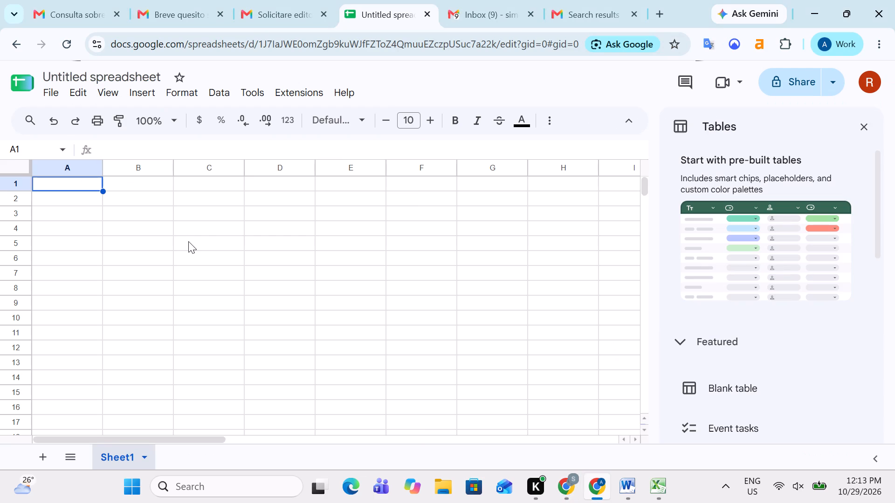
key("ctrl+v")
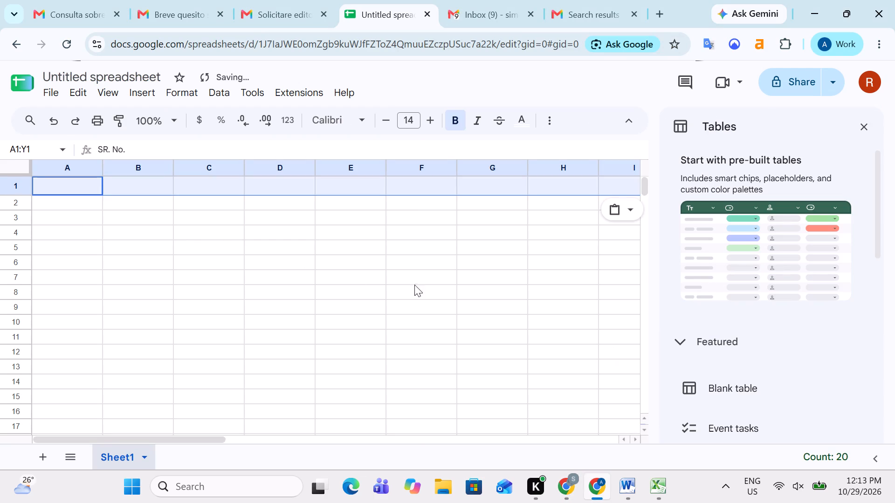
left_click(868, 128)
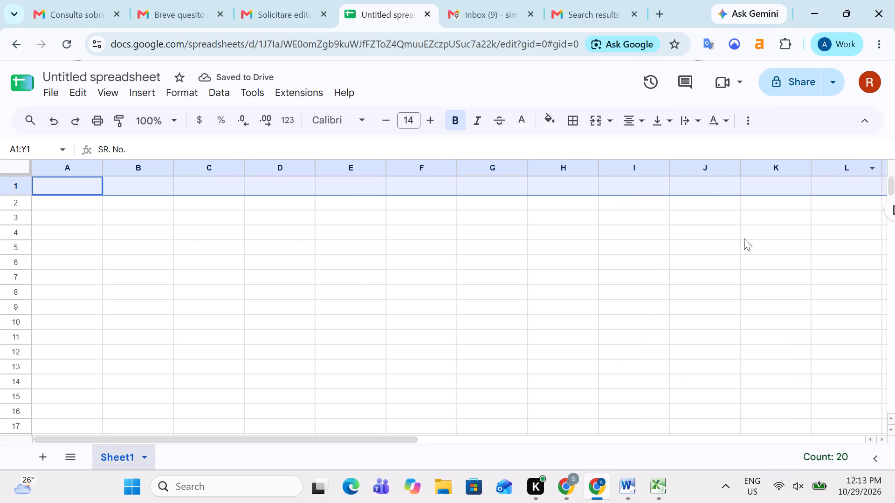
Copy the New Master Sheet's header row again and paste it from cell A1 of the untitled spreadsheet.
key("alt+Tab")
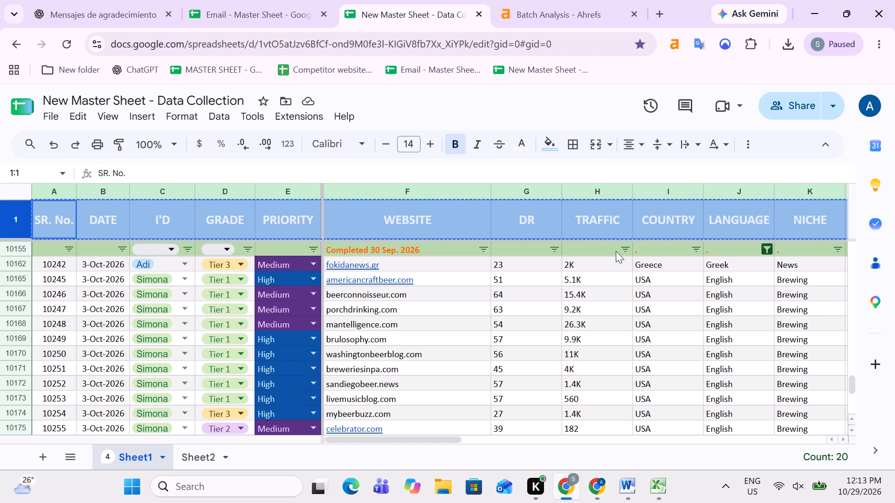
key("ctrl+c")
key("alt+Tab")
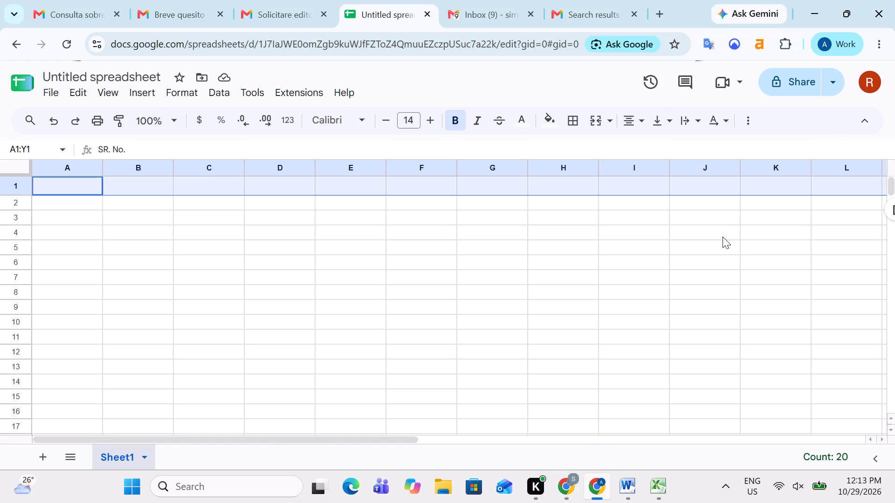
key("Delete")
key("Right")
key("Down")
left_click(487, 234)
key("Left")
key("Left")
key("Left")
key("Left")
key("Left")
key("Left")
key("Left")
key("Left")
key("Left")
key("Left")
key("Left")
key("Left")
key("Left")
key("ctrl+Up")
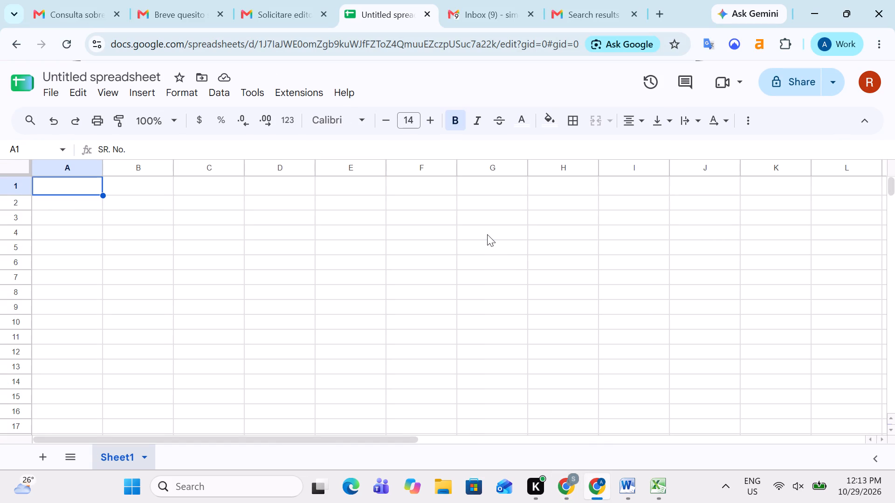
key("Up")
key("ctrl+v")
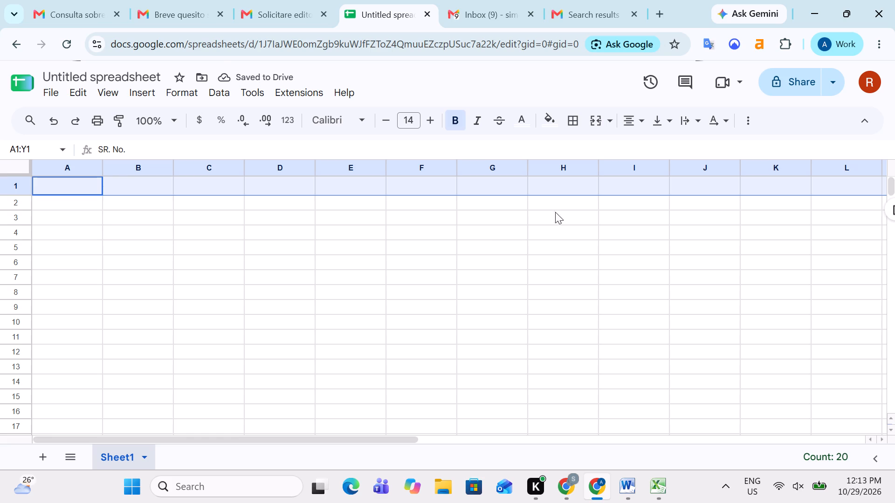
Recopy the New Master Sheet's header row and paste it over row 1 of the untitled spreadsheet.
key("alt+Tab")
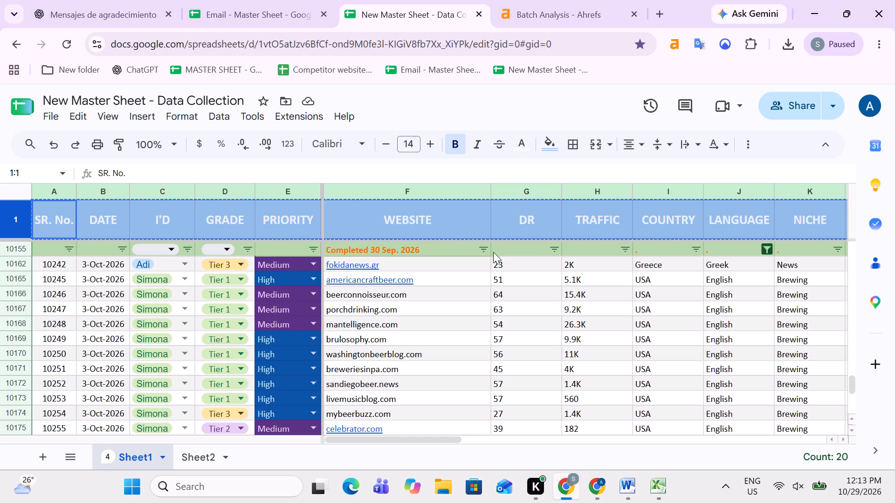
key("ctrl+c")
key("alt+Tab")
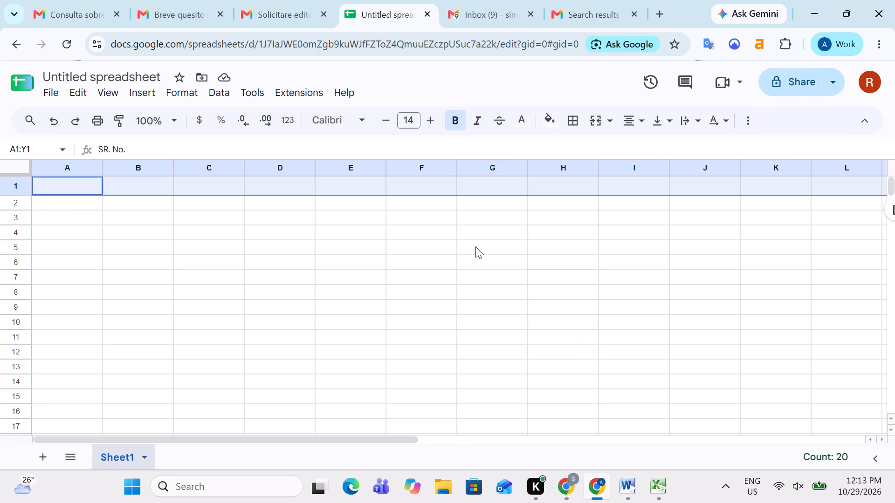
key("ctrl+v")
left_click(390, 272)
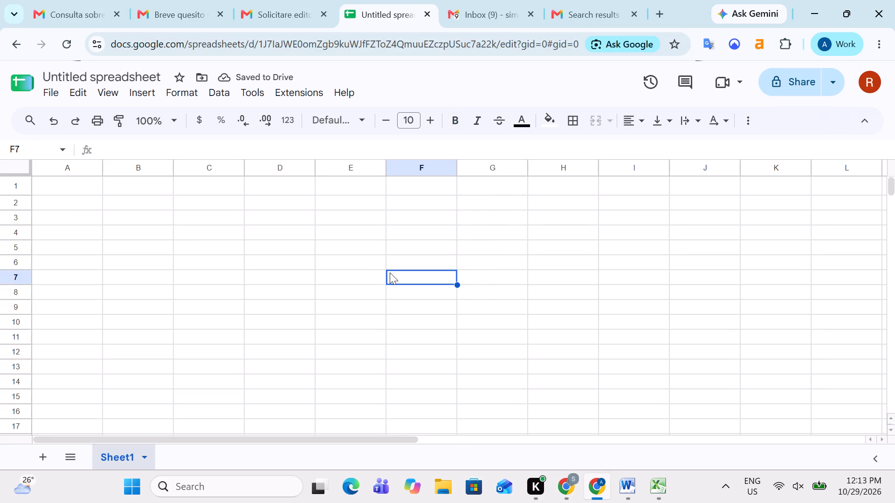
Copy the New Master Sheet's filtered entries from fokidanews.gr through the last row, columns A to M, into the untitled spreadsheet starting at A2.
key("alt+Tab")
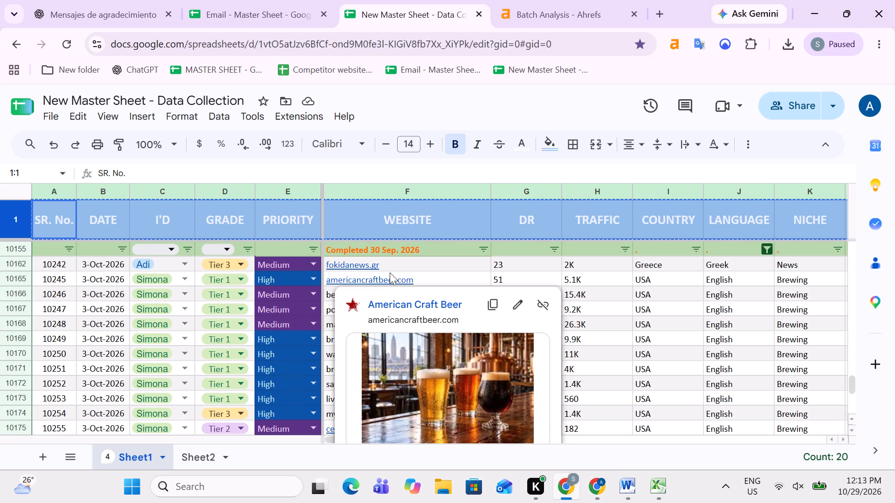
left_click(478, 260)
key("Left")
key("Left")
key("Left")
key("Left")
key("Left")
key("Left")
key("Left")
key("Left")
key("Left")
key("Left")
key("Left")
key("Left")
key("Left")
key("Left")
key("Left")
key("Left")
key("Left")
key("Left")
key("Left")
key("Left")
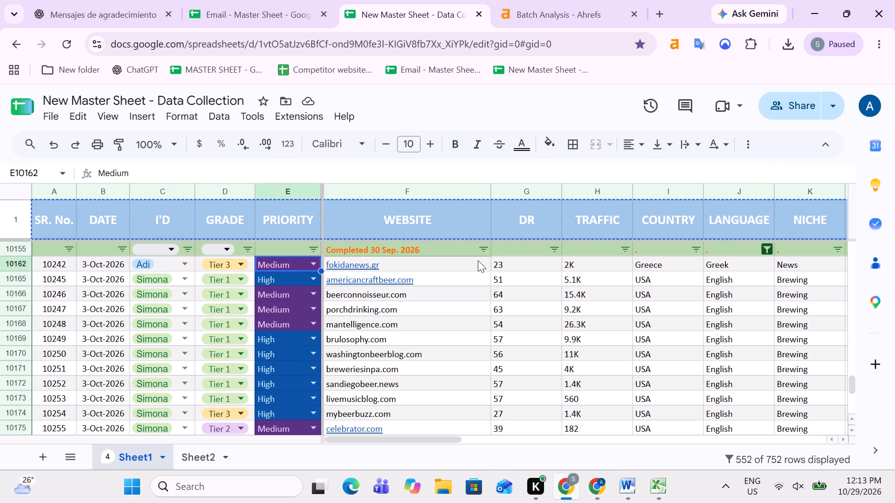
key("ctrl+shift+Down")
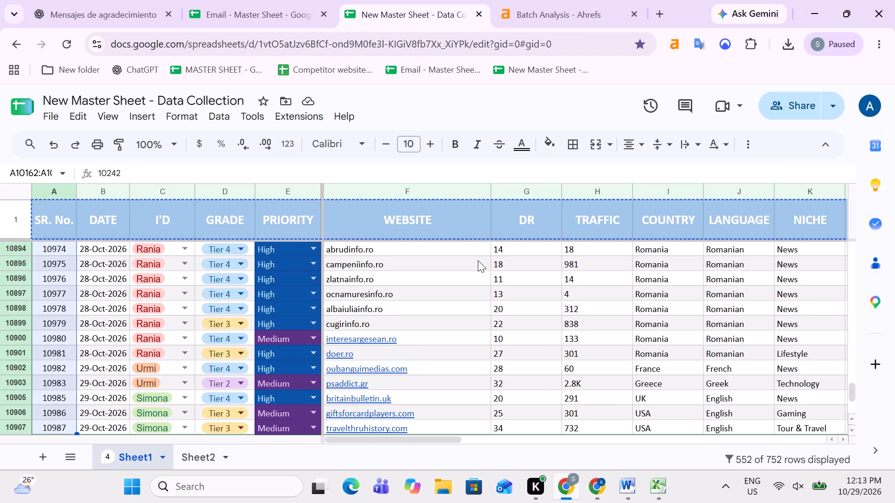
key("ctrl+shift+Right")
key("ctrl+c")
key("alt+Tab")
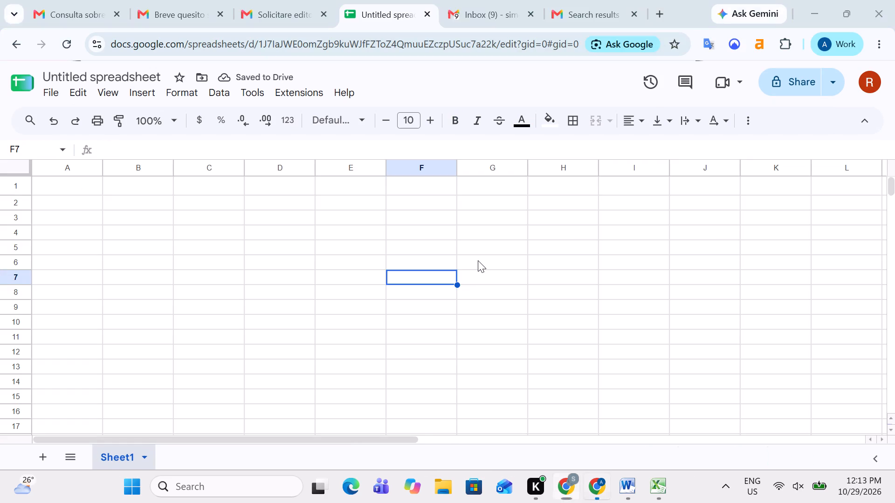
key("Left")
key("Left")
key("Left")
key("Left")
key("Left")
key("Left")
key("Left")
key("Left")
key("Left")
key("Left")
key("Left")
key("Left")
key("ctrl+Up")
key("Up")
key("Down")
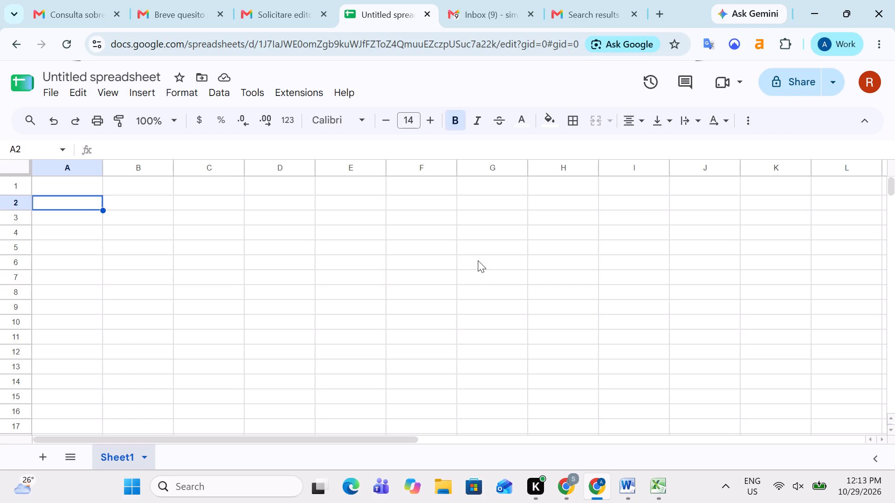
key("ctrl+v")
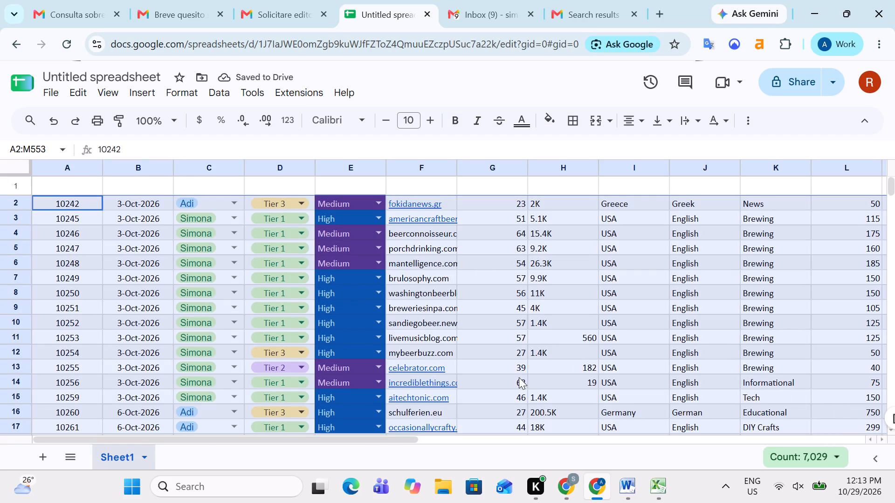
Look through the row 1 header cells of the untitled spreadsheet, from SR. No. across to the columns past WEBSITE TYPE and back.
left_click(96, 180)
key("Right")
key("Right")
key("Right")
key("Right")
key("Right")
key("Right")
key("Right")
key("Right")
key("Right")
key("Right")
key("Right")
key("Right")
key("Right")
key("Right")
key("Right")
key("Right")
key("Right")
key("Right")
key("Right")
key("Right")
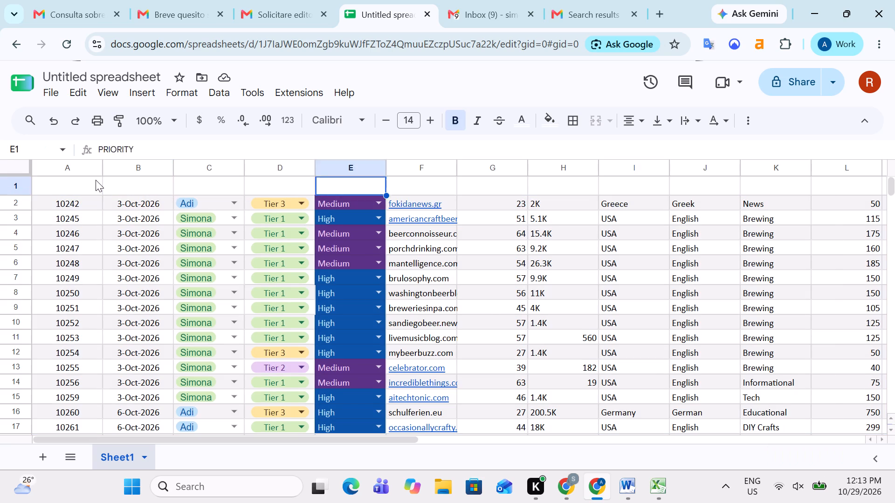
key("Left")
key("Left")
key("Left")
key("Left")
key("Left")
key("Left")
key("Left")
key("Left")
key("Left")
key("Left")
key("Left")
key("Left")
key("Left")
key("Left")
key("Left")
key("Left")
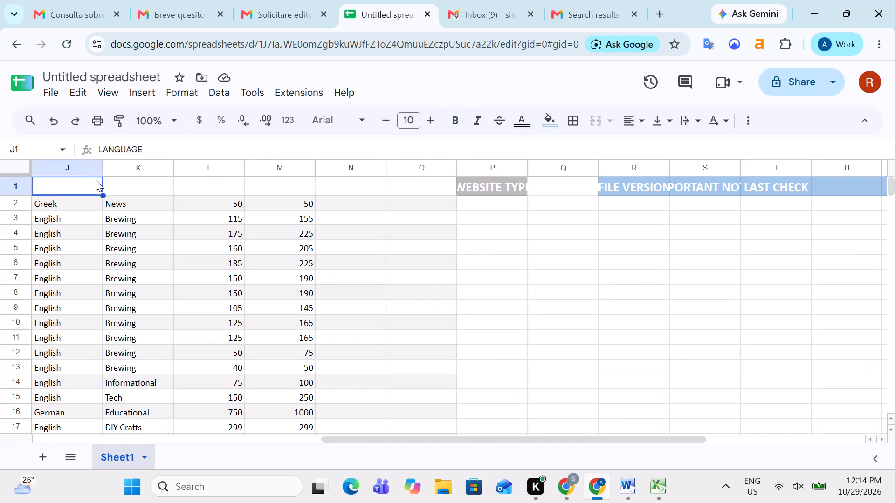
key("Right")
key("Right")
key("Right")
key("Right")
key("Up")
key("Right")
key("Down")
key("Right")
key("Up")
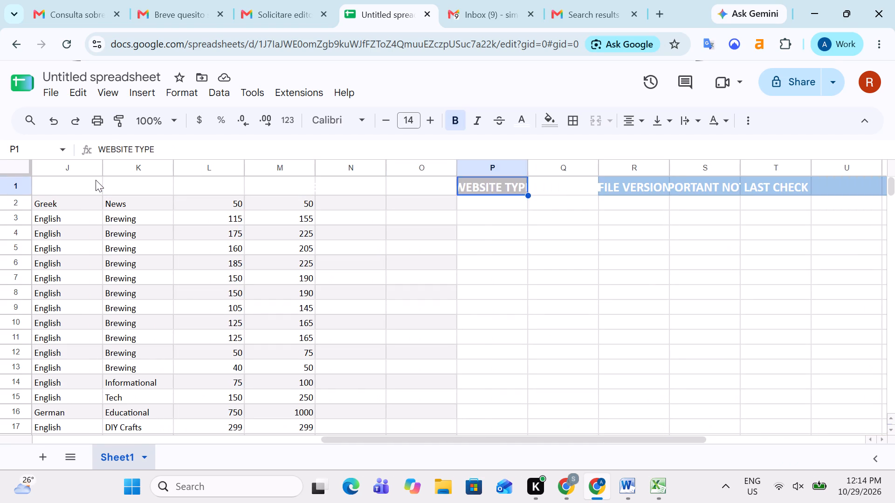
key("Right")
key("Right")
key("Left")
key("Left")
key("Left")
key("Left")
key("Left")
key("Left")
key("Left")
key("Left")
key("Left")
key("Left")
key("Left")
key("Left")
key("Left")
key("Left")
key("Left")
key("Left")
key("Left")
key("Left")
key("Left")
key("Left")
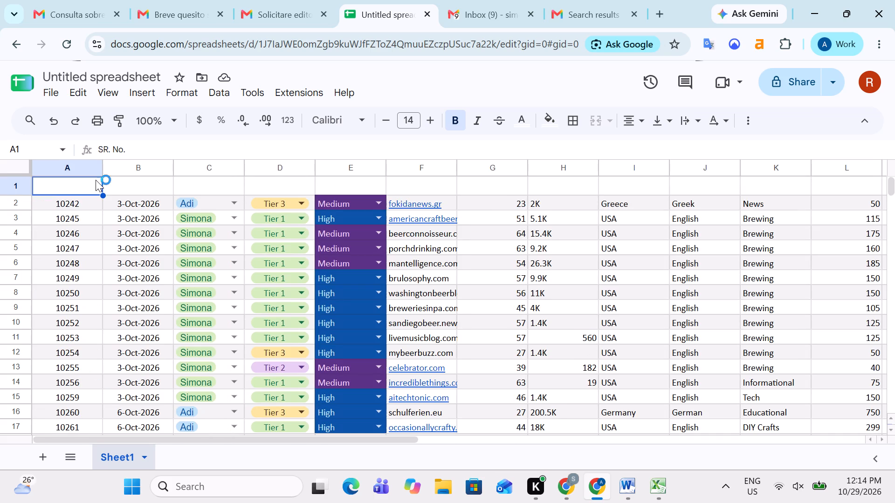
Fill the whole header row 1 with a medium light blue background, trying pure blue and a paler blue first.
left_click(0, 186)
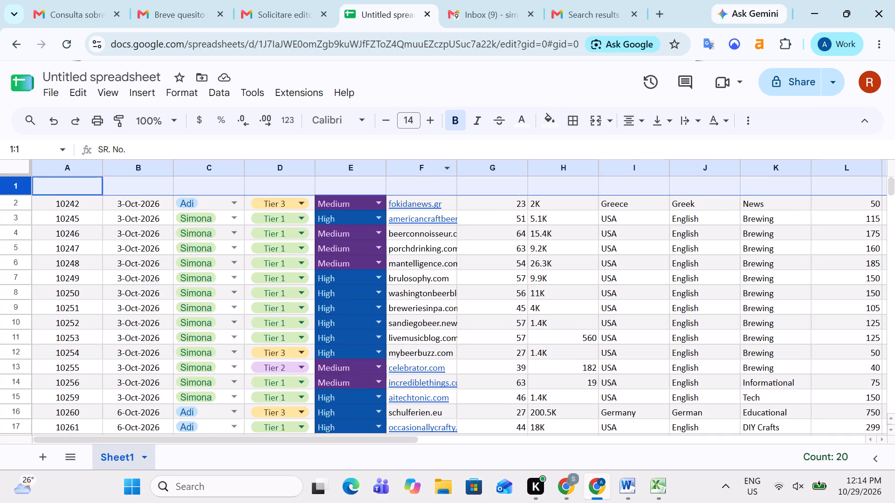
left_click(548, 127)
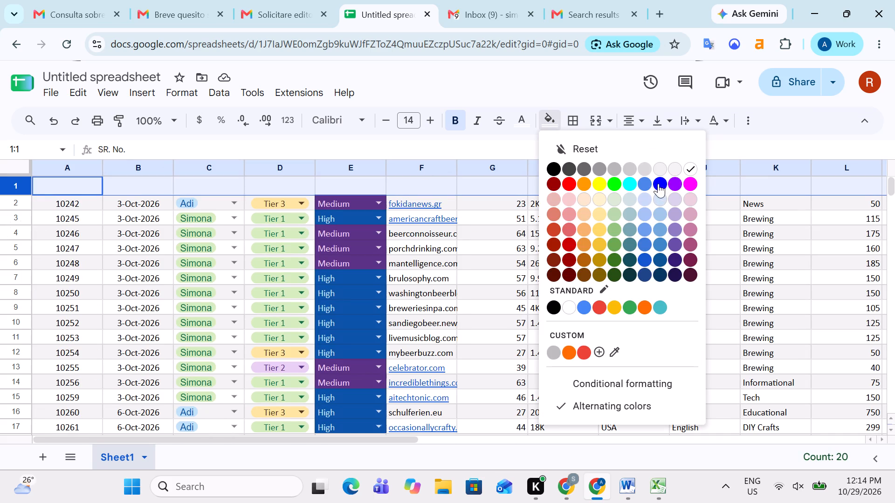
left_click(656, 187)
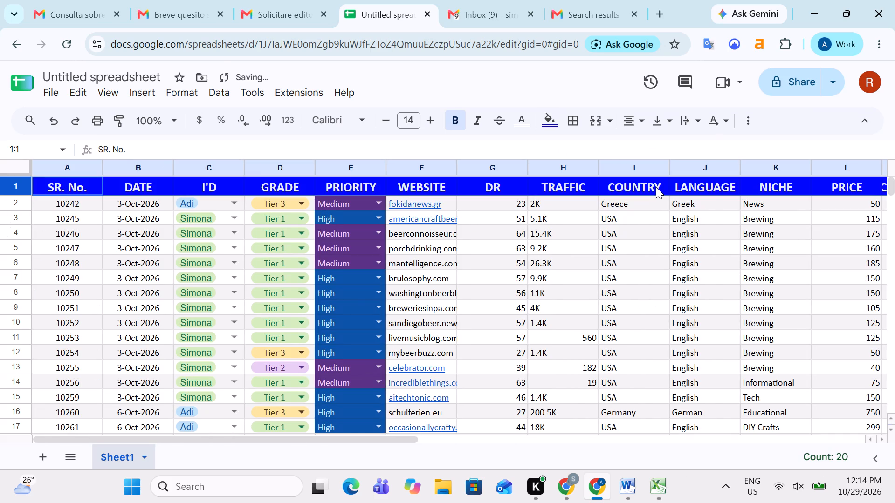
left_click(549, 120)
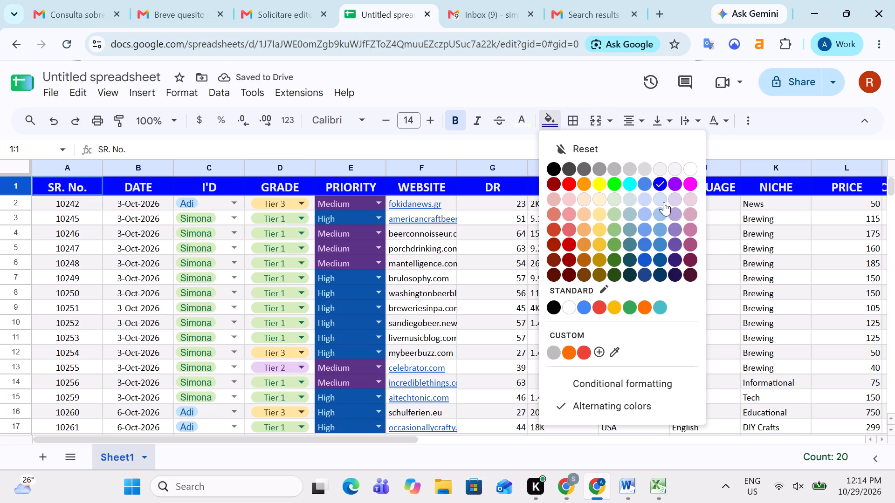
left_click(663, 214)
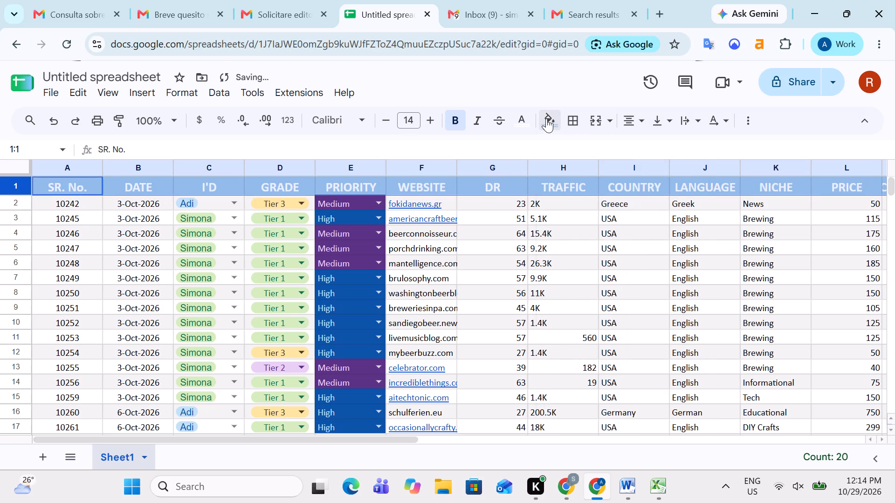
left_click(546, 118)
left_click(661, 226)
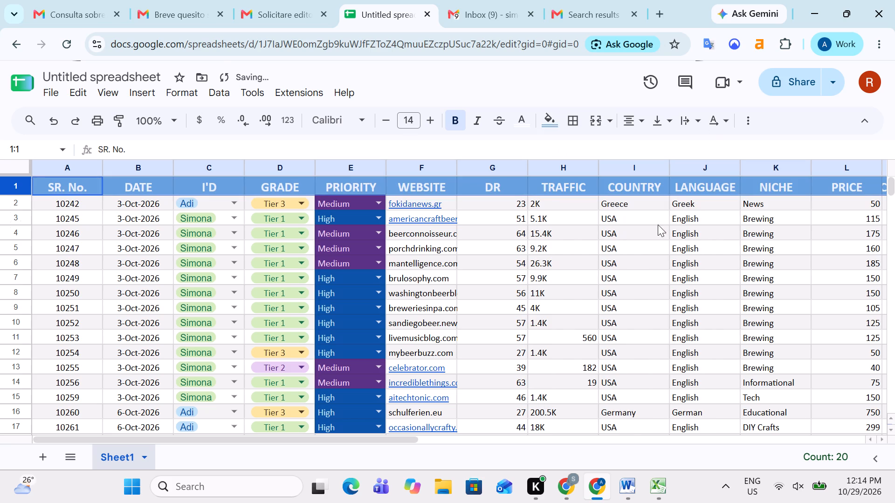
left_click(591, 230)
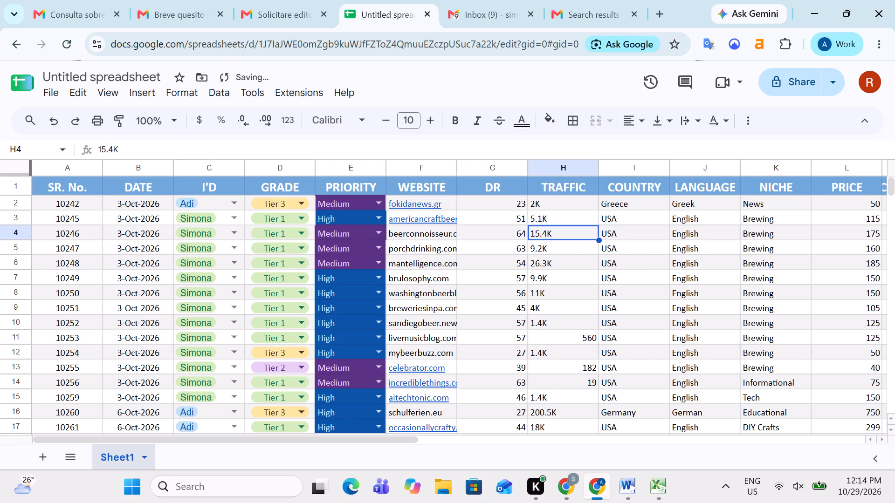
Increase the height of header row 1 to nearly double.
left_click_drag(19, 196, 22, 210)
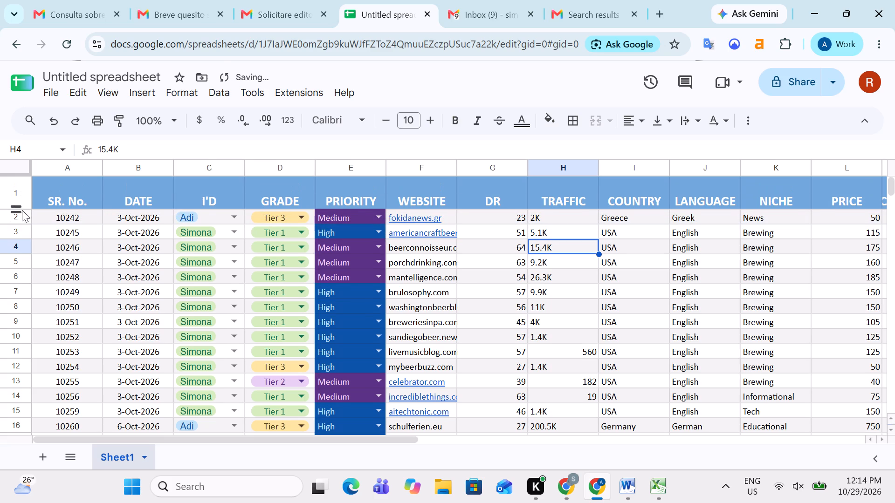
Align the header cells A1:T1 to the centre horizontally and the middle vertically.
left_click(66, 196)
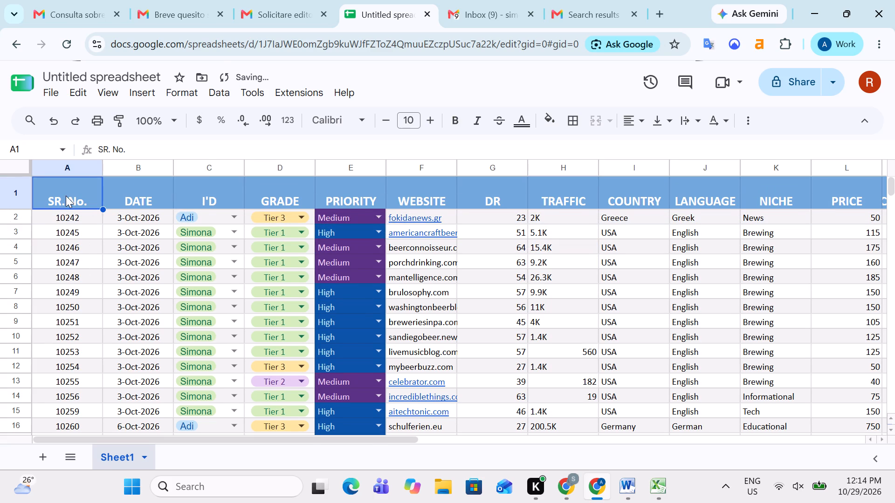
key("ctrl+shift+Right")
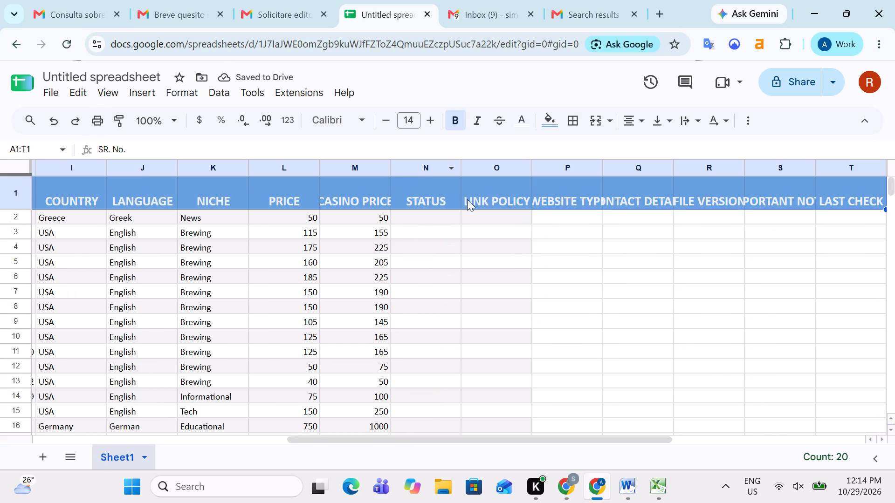
left_click(633, 122)
left_click(652, 145)
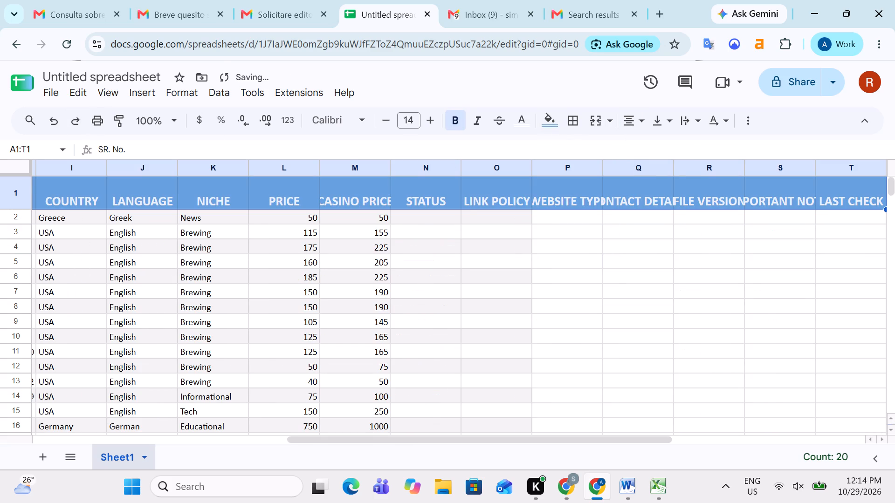
left_click(669, 120)
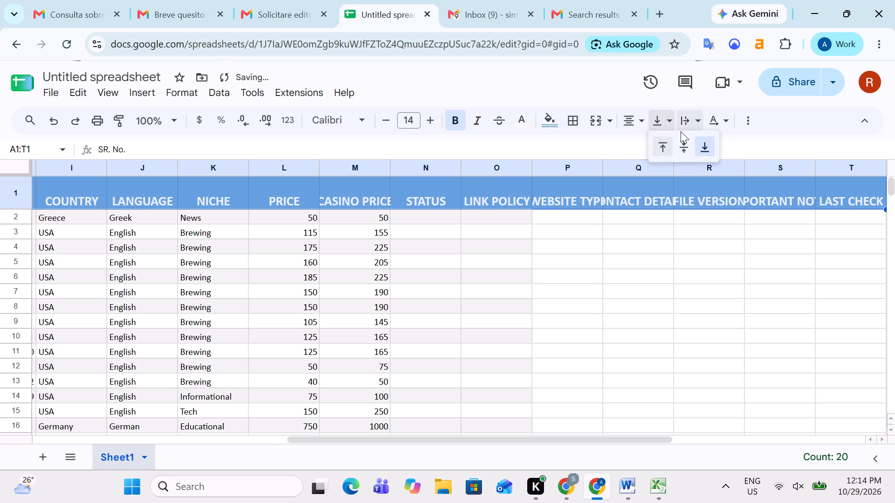
left_click(682, 145)
left_click(444, 241)
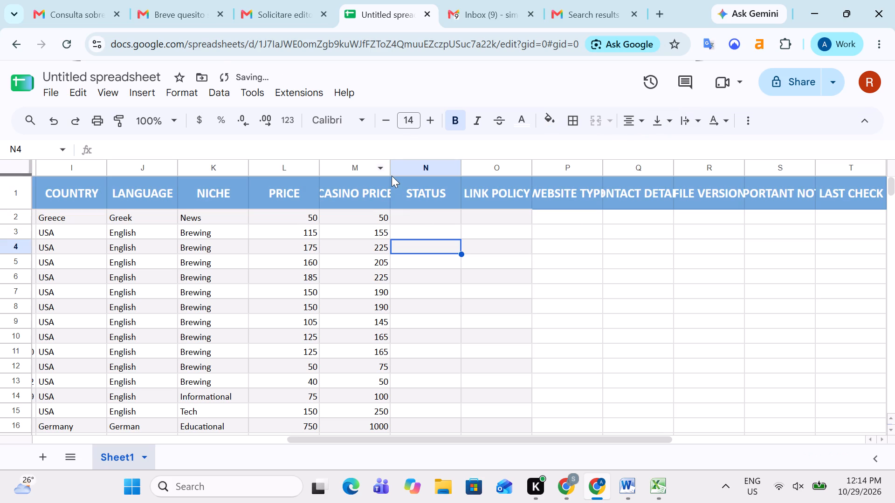
Widen the CASINO PRICE column and columns O through S, LINK POLICY to IMPORTANT NOTES, to fit their headers.
double_click(392, 164)
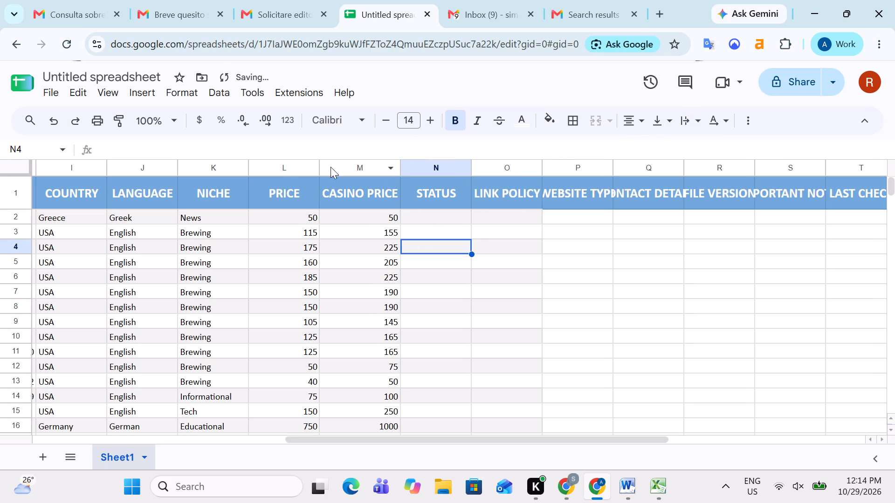
double_click(543, 171)
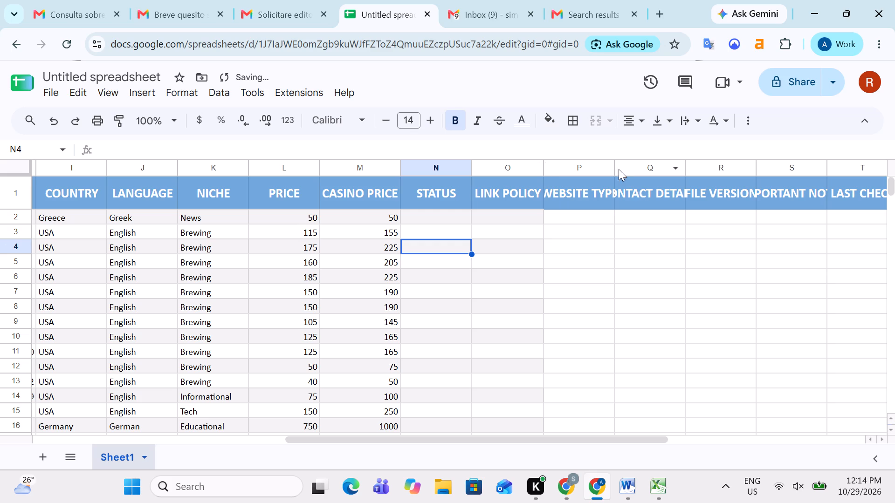
double_click(615, 168)
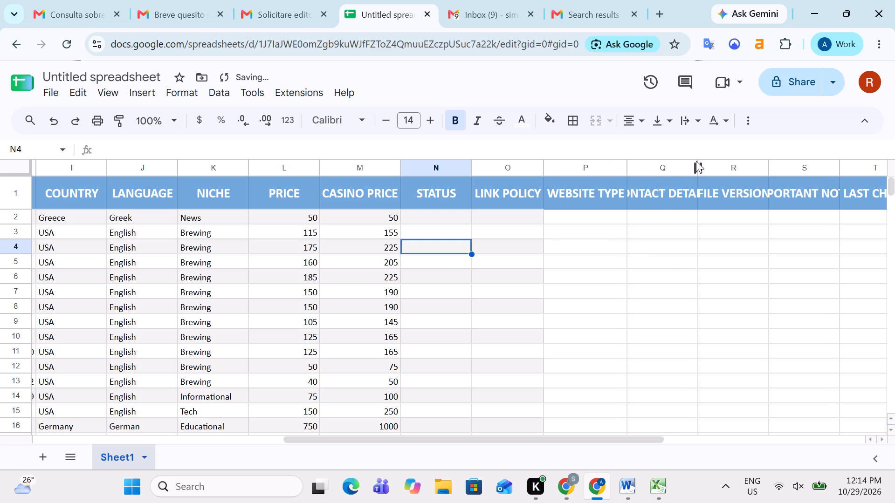
double_click(698, 162)
scroll(671, 259, "down", 6)
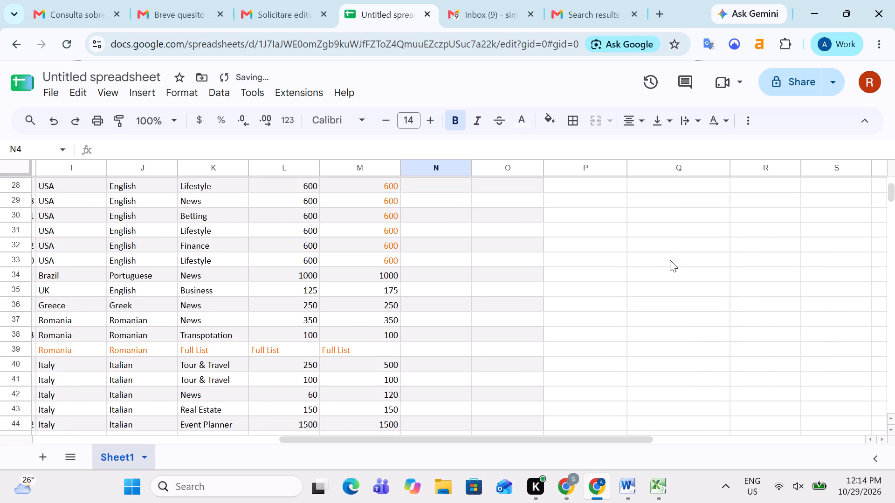
scroll(666, 260, "down", 7)
scroll(660, 262, "up", 18)
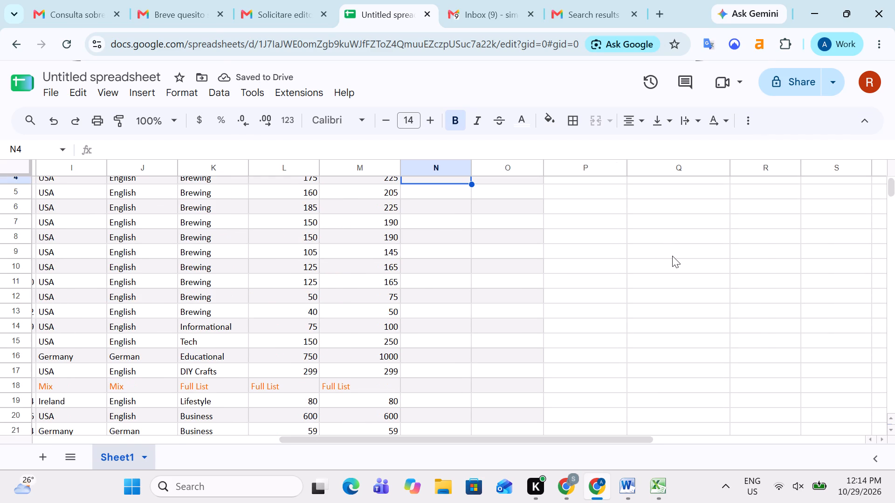
scroll(672, 256, "up", 4)
double_click(800, 168)
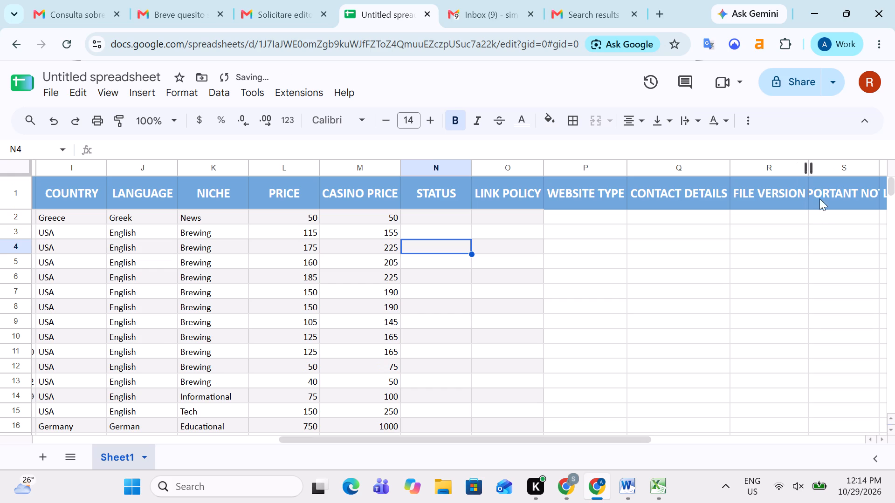
key("Right")
key("Right")
key("Right")
key("Down")
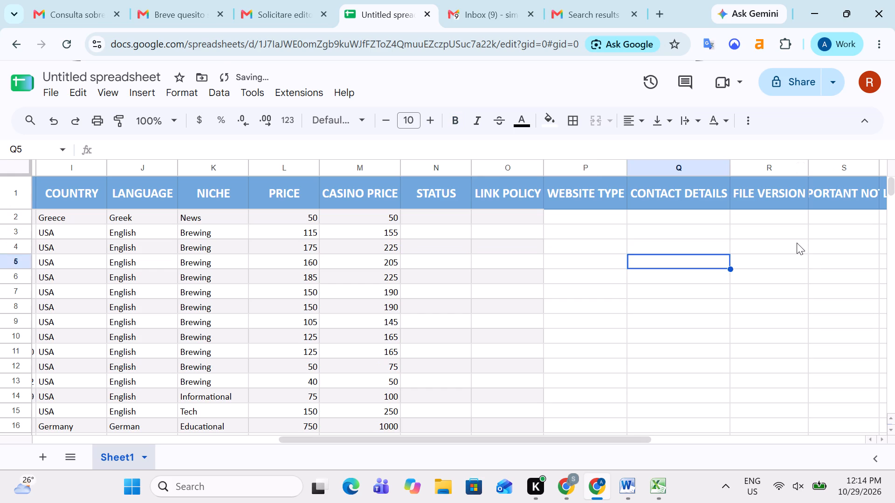
key("Down")
key("Down")
key("Down")
key("Right")
key("Right")
key("Right")
key("Right")
key("Left")
key("Left")
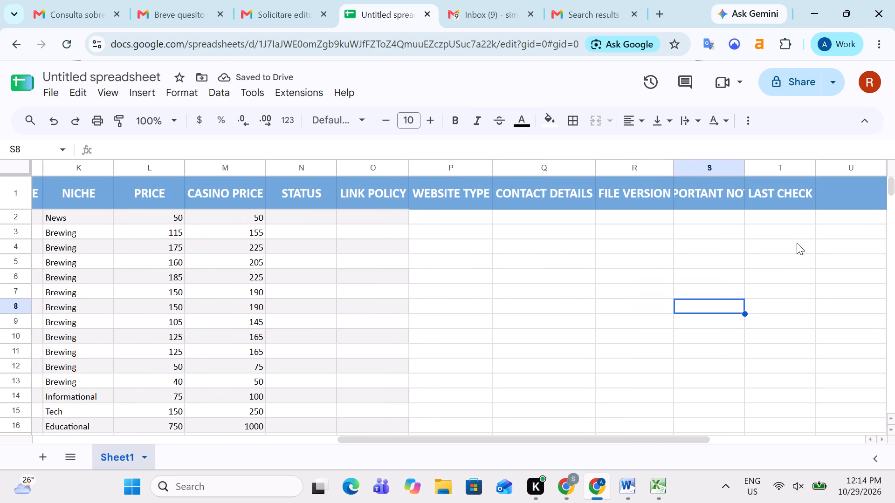
key("Up")
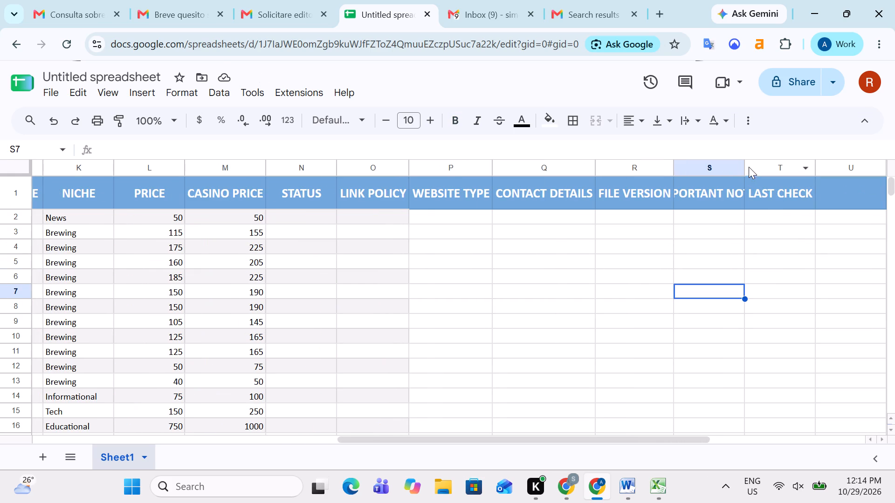
double_click(746, 165)
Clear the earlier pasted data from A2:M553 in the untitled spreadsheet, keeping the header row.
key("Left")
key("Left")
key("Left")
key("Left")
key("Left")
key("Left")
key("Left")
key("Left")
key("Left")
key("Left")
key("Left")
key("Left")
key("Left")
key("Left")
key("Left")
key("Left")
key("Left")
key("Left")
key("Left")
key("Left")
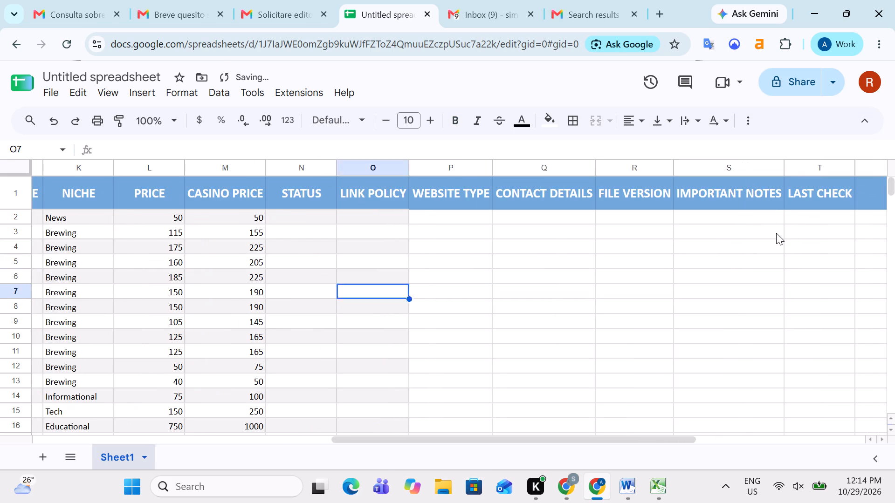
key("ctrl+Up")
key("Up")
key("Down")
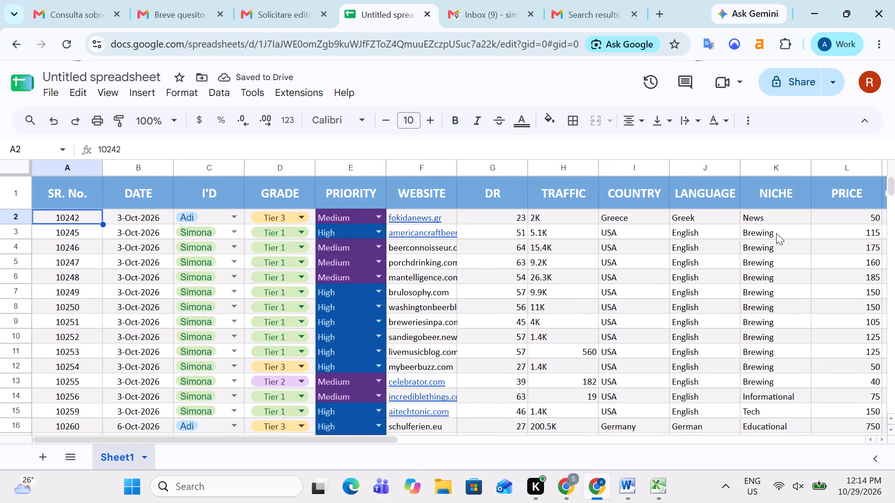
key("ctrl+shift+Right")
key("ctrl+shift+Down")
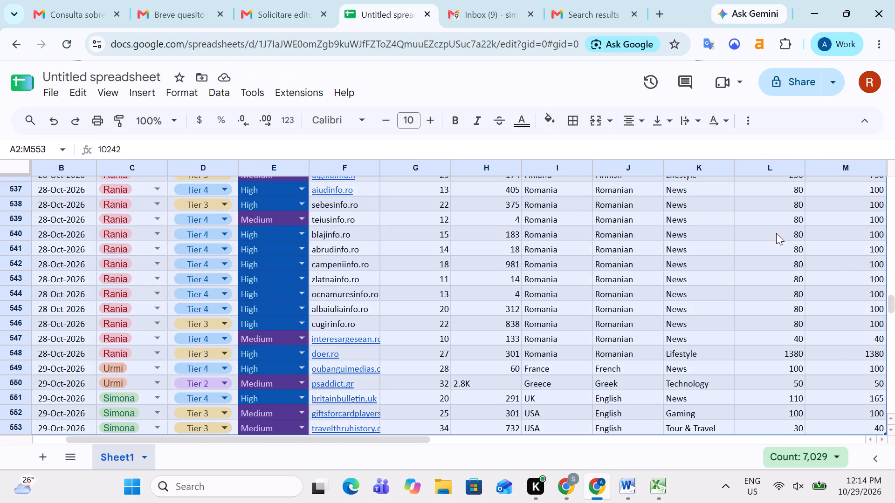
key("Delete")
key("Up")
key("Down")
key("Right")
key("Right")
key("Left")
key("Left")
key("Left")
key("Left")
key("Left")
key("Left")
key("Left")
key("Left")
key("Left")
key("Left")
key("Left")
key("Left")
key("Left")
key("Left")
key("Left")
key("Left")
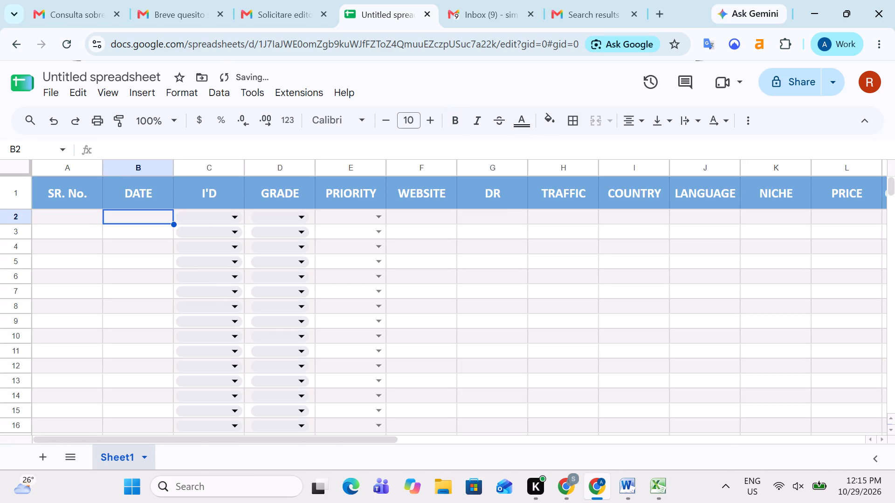
In the New Master Sheet, copy the filtered rows from SR. No. 10242 to the last entry, spanning columns A through T.
key("alt+Tab")
key("Up")
key("Up")
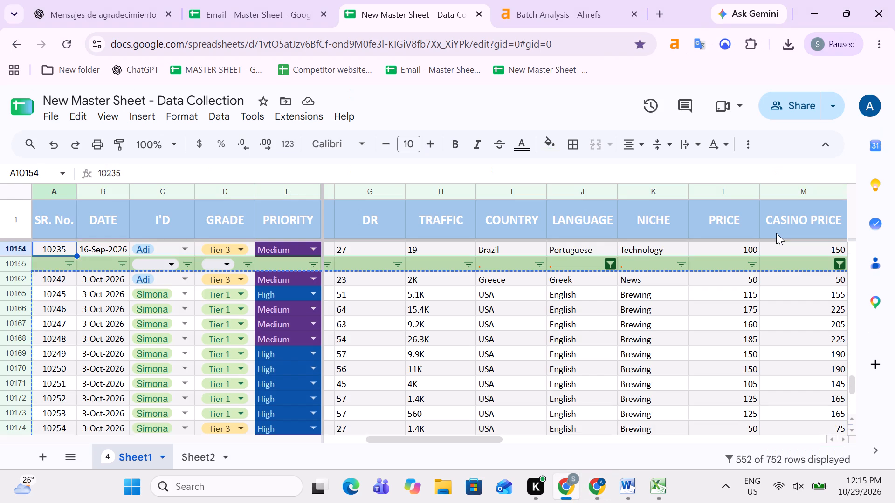
key("Down")
key("Down")
key("shift+Right")
key("shift+Right")
key("shift+Right")
key("shift+Right")
key("shift+Right")
key("shift+Right")
key("shift+Right")
key("shift+Right")
key("shift+Right")
key("shift+Right")
key("shift+Right")
key("shift+Right")
key("shift+Right")
key("shift+Right")
key("shift+Right")
key("shift+Right")
key("shift+Right")
key("shift+Right")
key("shift+Right")
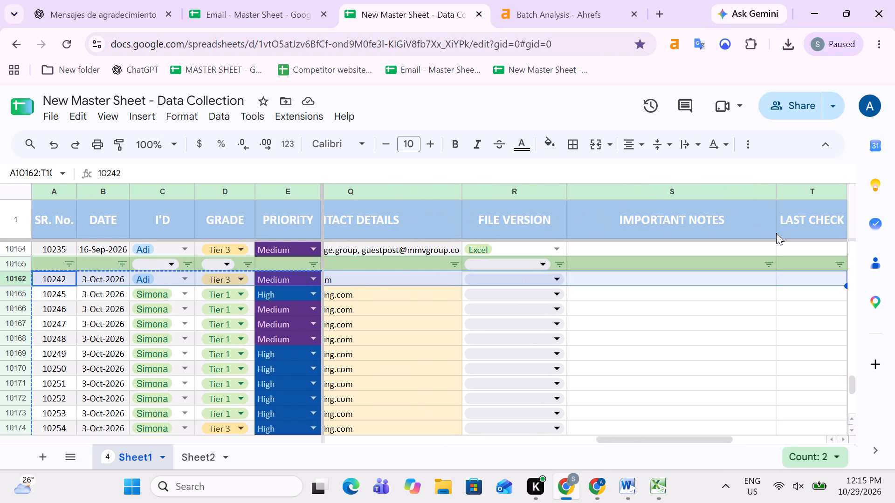
key("shift+Left")
key("shift+Left")
key("shift+Left")
key("shift+Right")
key("shift+Right")
key("shift+Right")
key("shift+Right")
key("shift+Right")
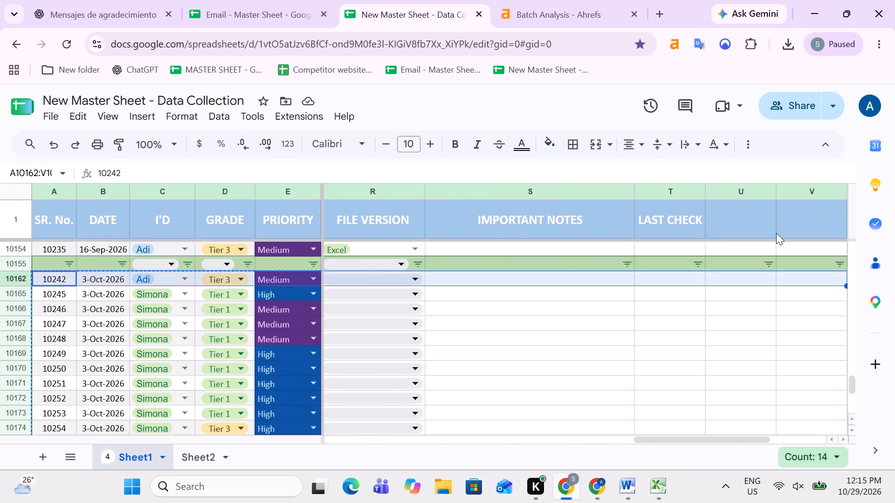
key("shift+Left")
key("shift+Left")
key("ctrl+shift+Down")
key("ctrl+shift+Down")
key("ctrl+shift+Down")
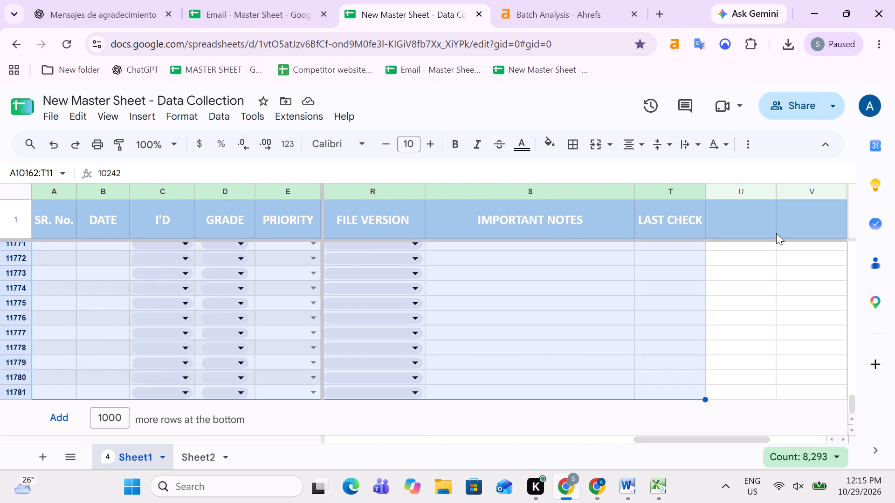
key("ctrl+shift+Up")
key("ctrl+c")
Paste the copied rows into the untitled spreadsheet starting at cell A2.
key("alt+Tab")
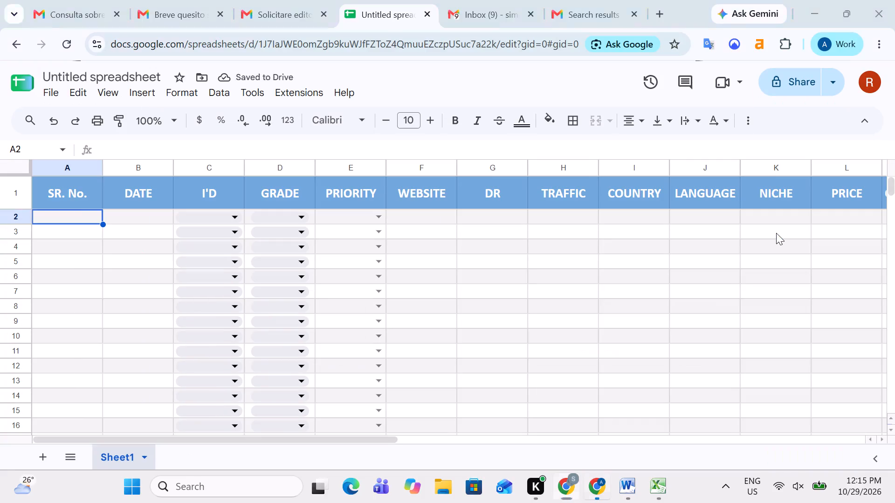
key("Up")
key("Down")
key("ctrl+v")
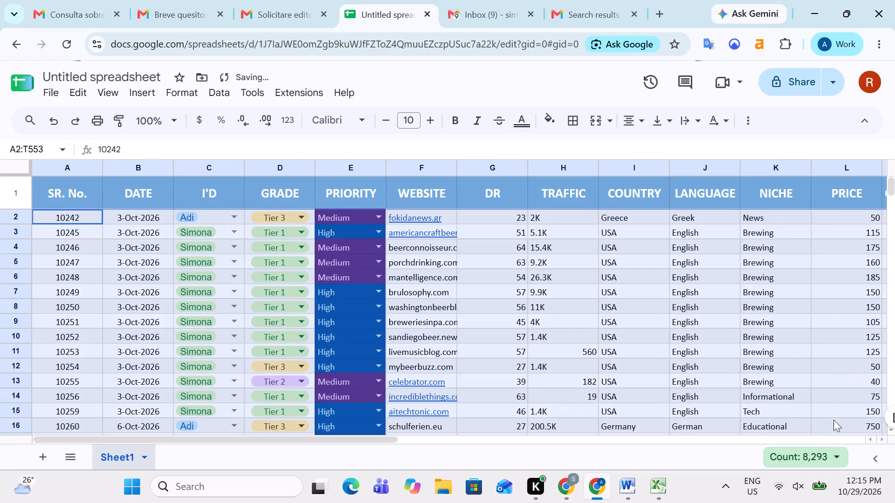
Fit the WEBSITE column's width to its contents and dismiss the sharing prompt without granting access.
left_click(487, 251)
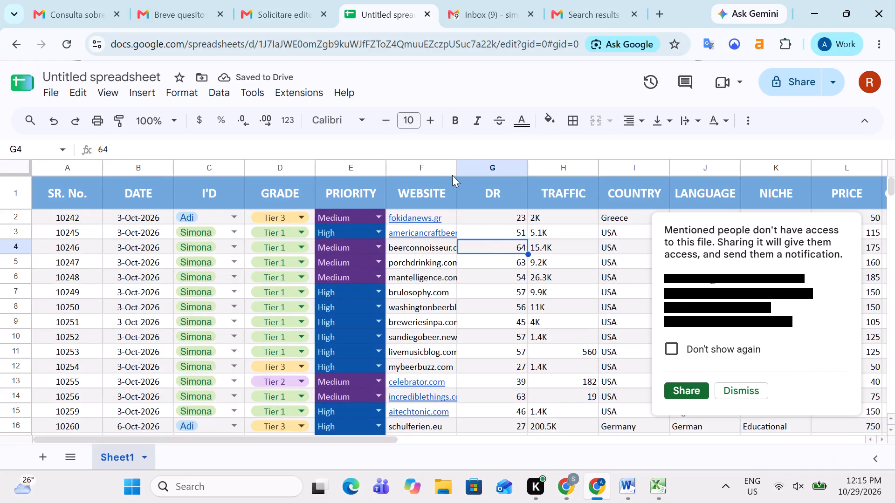
double_click(456, 167)
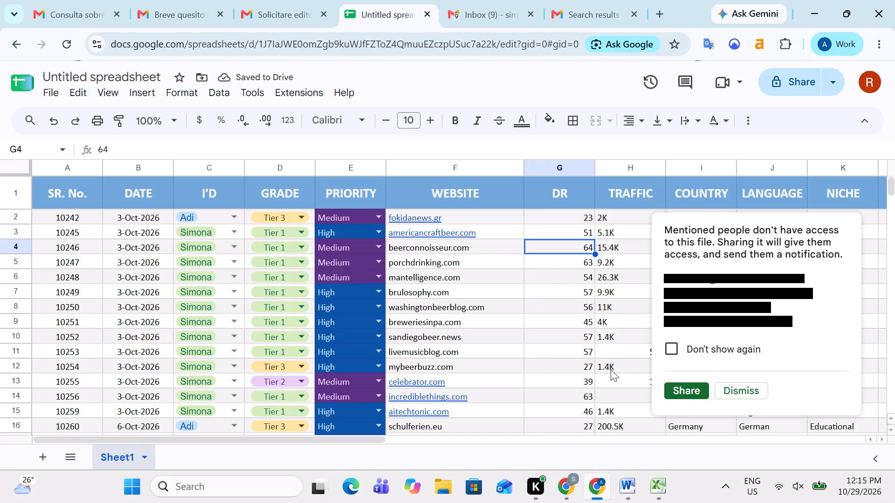
left_click(745, 392)
Examine the pasted data across the columns past LAST CHECK, including the linked file entries in the IMPORTANT NOTES column.
key("Up")
key("Up")
key("Up")
key("Up")
key("Up")
key("Up")
key("Up")
key("Up")
key("Up")
key("Up")
key("Up")
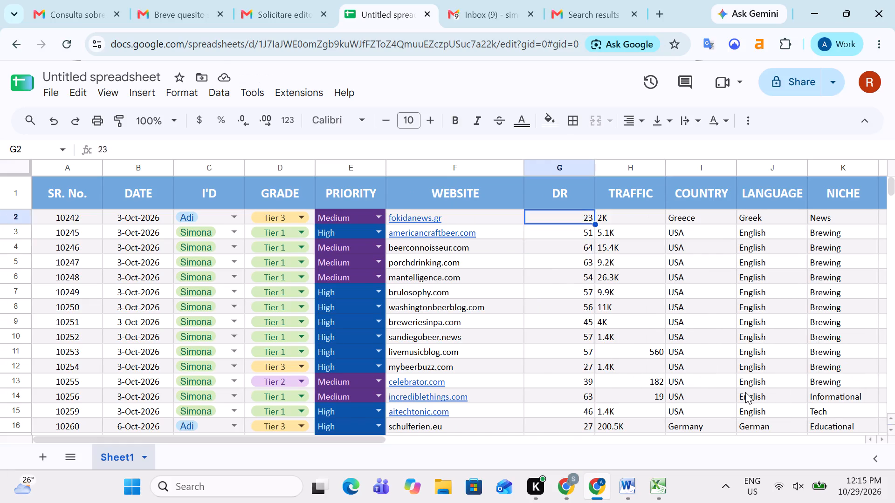
key("Down")
key("Right")
key("Right")
key("Right")
key("Right")
key("Right")
key("Right")
key("Right")
key("Right")
key("Right")
key("Right")
key("Right")
key("Right")
key("Right")
key("Right")
key("Right")
key("Right")
key("Right")
key("Left")
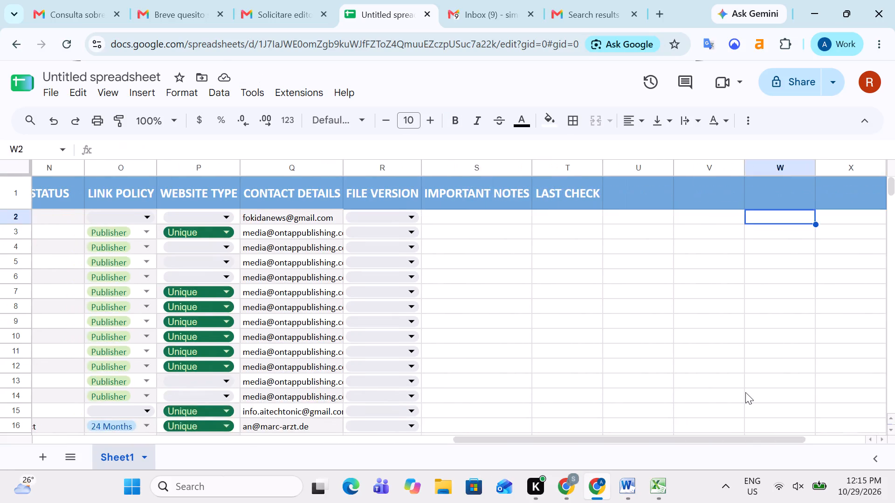
key("Left")
key("Left")
key("Left")
key("Left")
key("ctrl+Down")
key("Down")
key("Down")
key("Down")
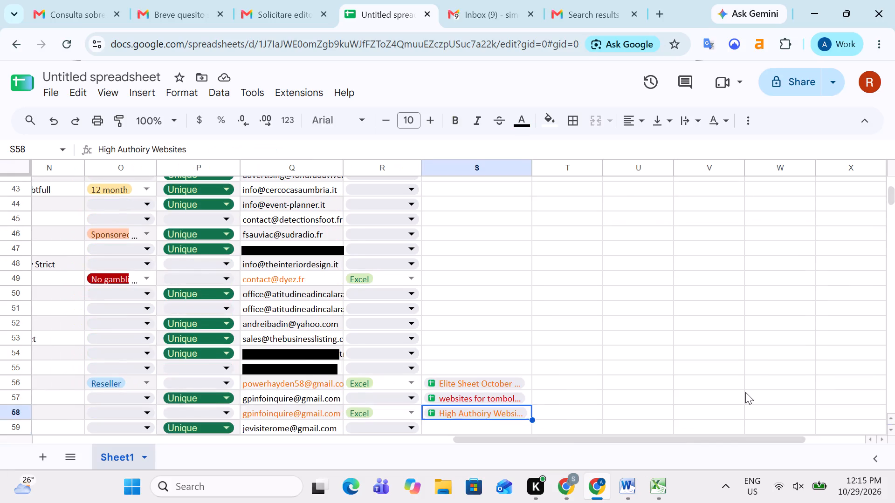
key("Up")
key("Up")
key("Up")
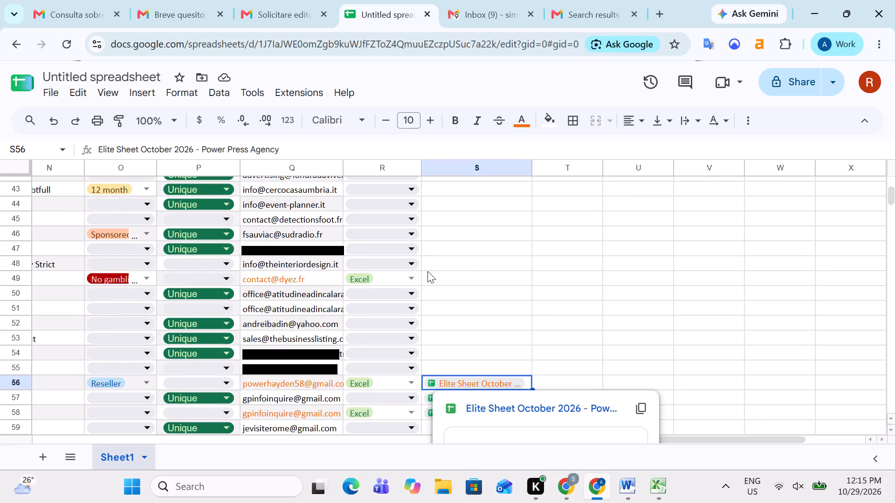
Clear all the copied serial numbers below the SR. No. header in column A.
left_click(468, 275)
key("ctrl+Up")
key("Up")
key("Down")
key("Right")
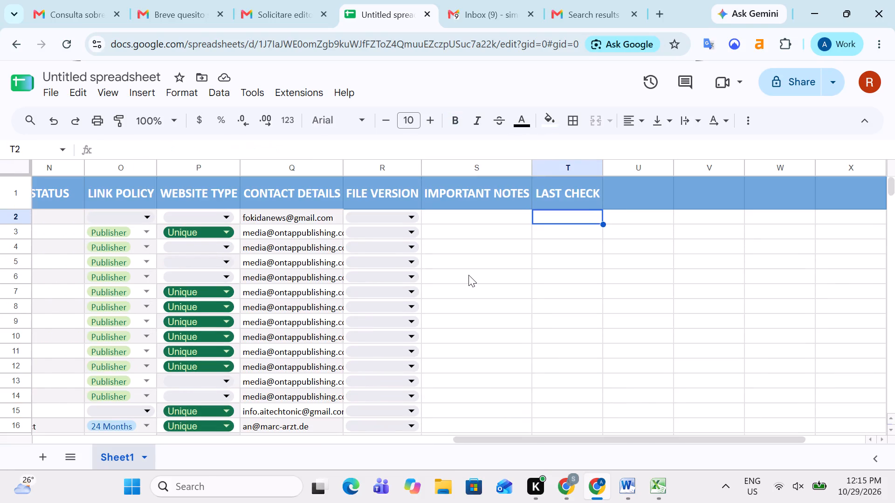
key("Right")
key("Left")
key("Left")
key("Left")
key("Left")
key("Left")
key("Left")
key("Left")
key("Left")
key("Left")
key("Left")
key("Left")
key("Left")
key("Left")
key("Left")
key("Left")
key("Left")
key("Left")
key("Left")
key("Left")
key("Left")
key("Up")
key("Up")
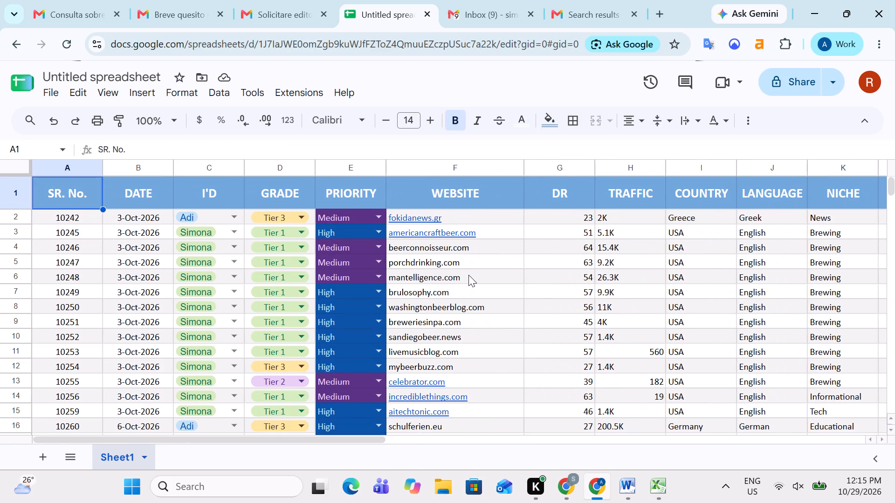
key("Down")
key("ctrl+shift+Down")
key("Delete")
key("Up")
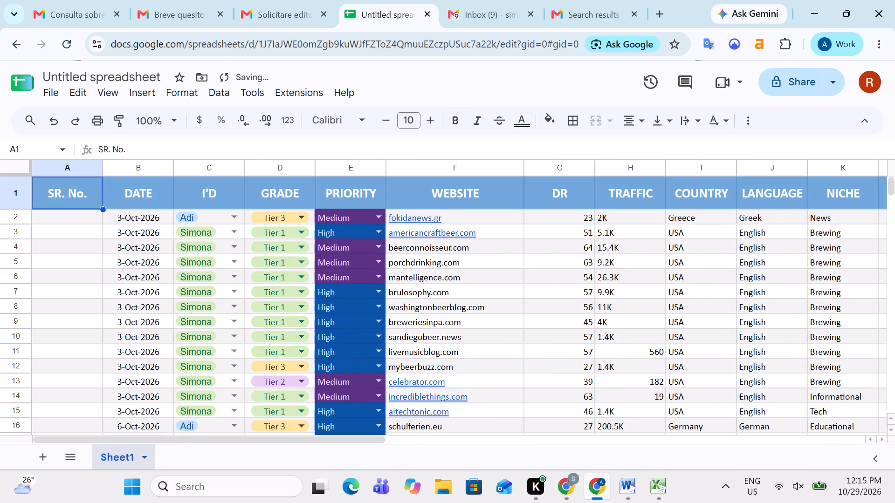
Renumber the SR. No. column from A2, entering 1 and 2 and extending the series down all data rows.
key("Down")
key("1")
key("Down")
key("2")
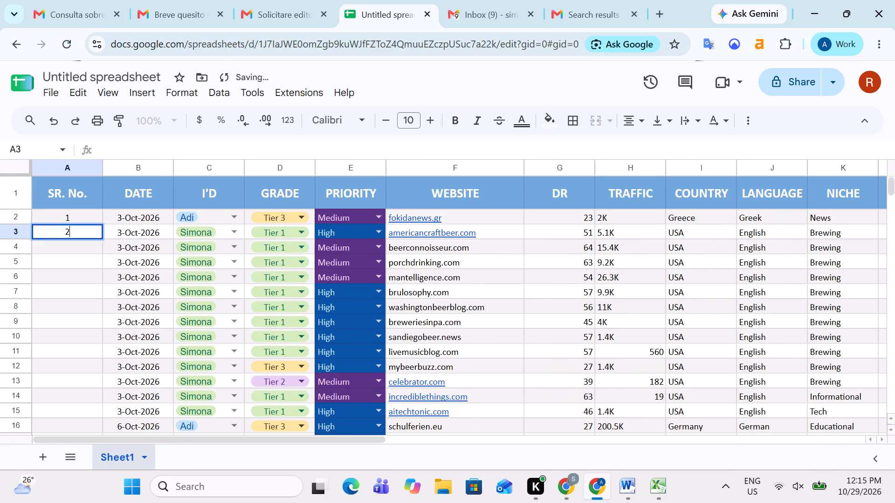
key("Down")
key("Up")
key("Up")
key("shift+Down")
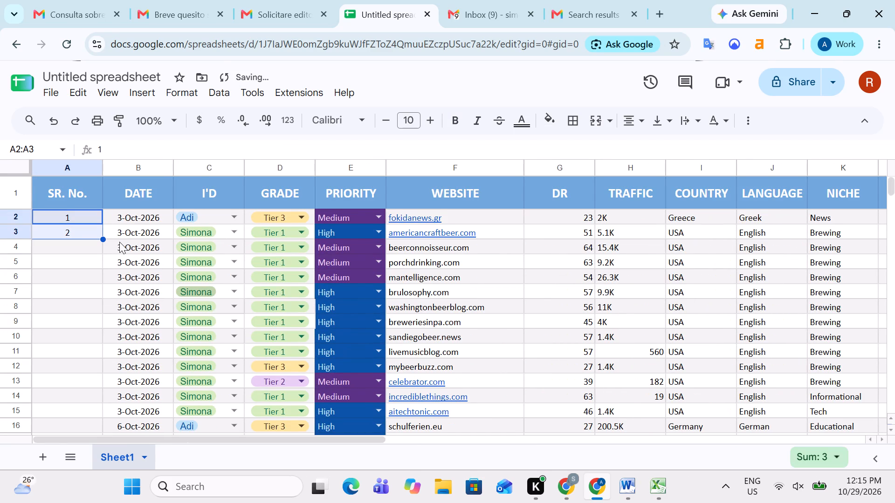
double_click(103, 240)
left_click(103, 240)
left_click(81, 265)
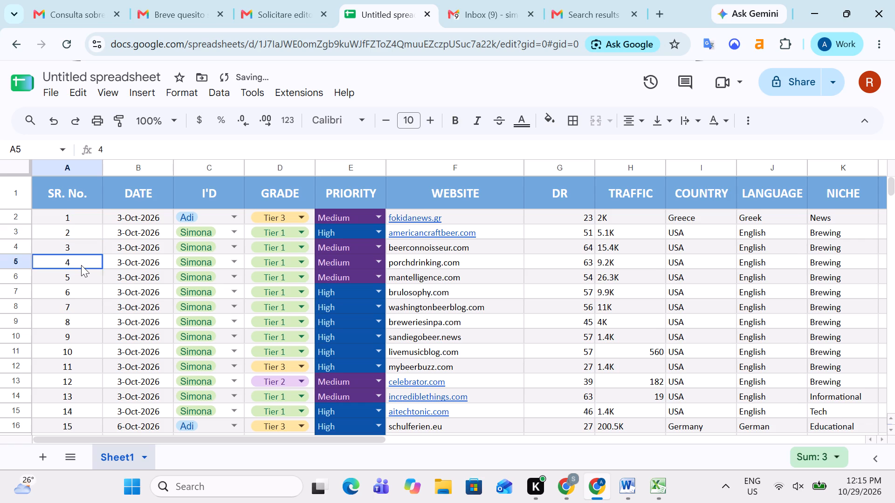
Examine the top data rows across the columns from WEBSITE to CONTACT DETAILS.
key("Right")
key("Right")
key("Right")
key("Right")
key("Right")
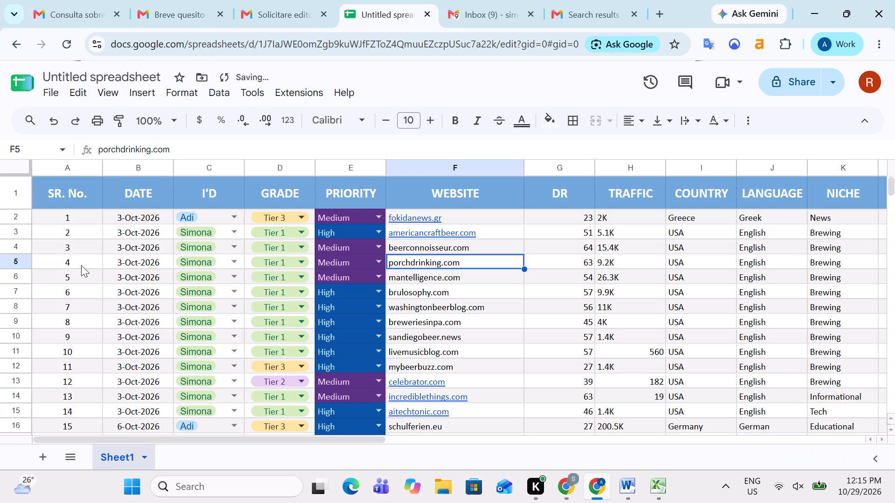
key("ctrl+Up")
key("Down")
key("Right")
key("Right")
key("Right")
key("Right")
key("Right")
key("Right")
key("Right")
key("Right")
key("Right")
key("Right")
key("Right")
key("Left")
key("Left")
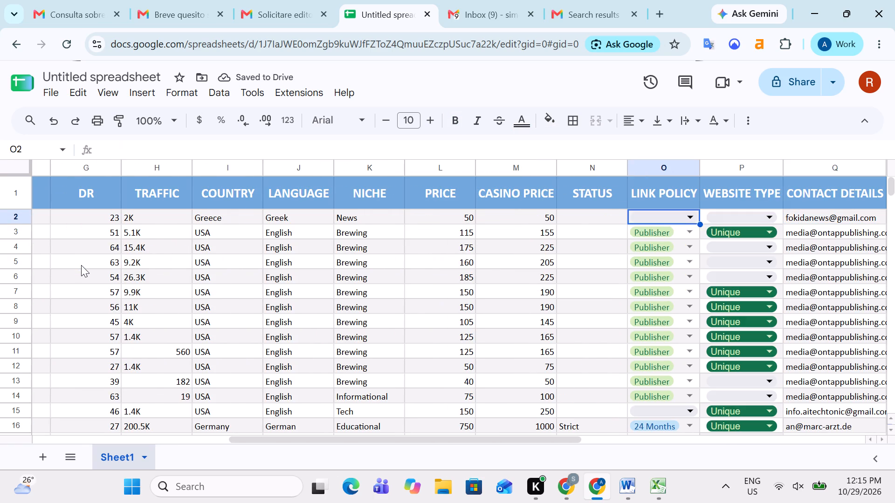
key("Left")
key("Up")
key("Left")
Check the CASINO PRICE column down to the last data rows for missing entries.
key("Down")
key("ctrl+Down")
key("Down")
key("Down")
key("Down")
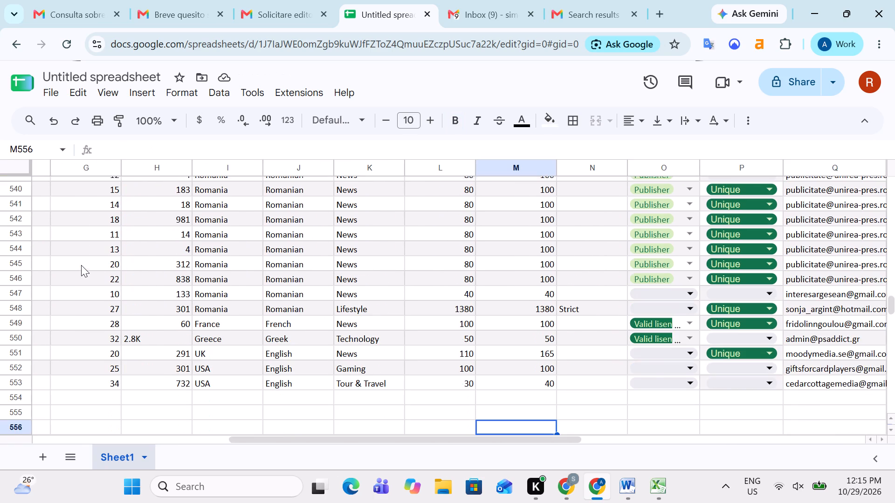
key("Down")
key("Up")
key("Up")
key("Up")
key("Up")
key("Up")
key("Up")
key("Up")
key("Up")
key("Up")
key("Up")
key("Up")
key("Up")
key("Up")
key("Up")
key("Up")
key("Up")
key("Up")
key("Up")
key("Up")
key("Up")
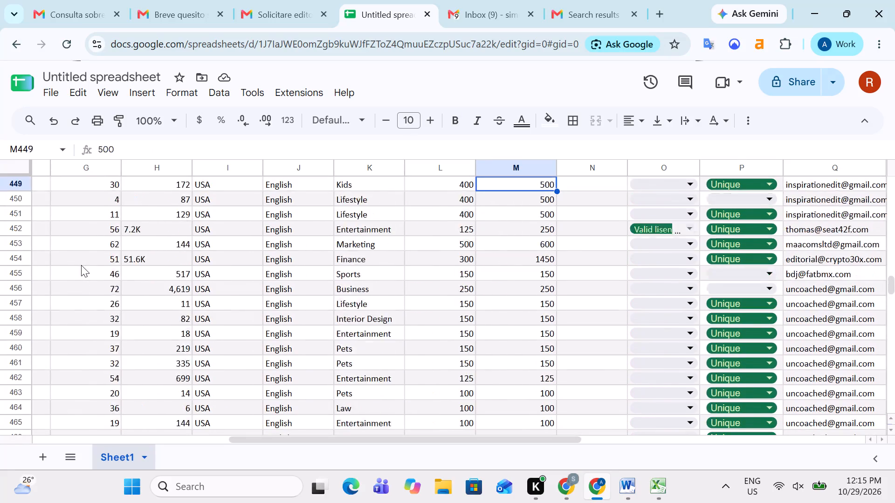
key("ctrl+Up")
Review the columns from CASINO PRICE to FILE VERSION, and back across to SR. No.
key("Down")
key("Right")
key("Right")
key("Right")
key("Right")
key("Right")
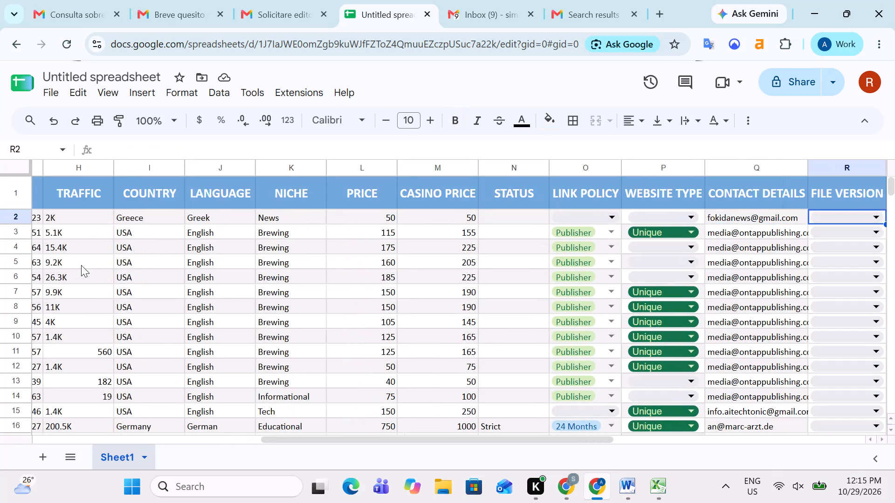
key("Left")
key("Left")
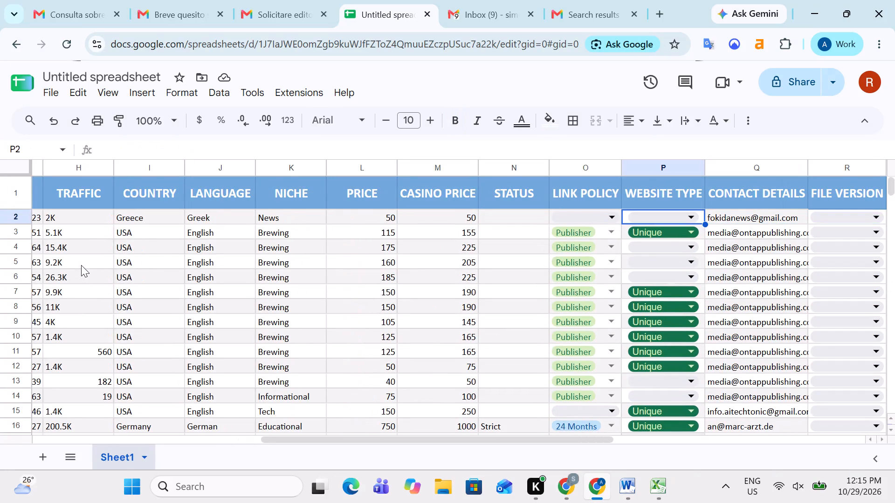
key("Left")
key("Left")
key("Left")
key("Left")
key("Left")
key("Left")
key("Left")
key("Left")
key("Left")
key("Left")
key("Left")
key("Left")
key("Left")
key("Left")
key("Left")
key("Left")
key("Left")
key("Left")
key("Left")
key("Left")
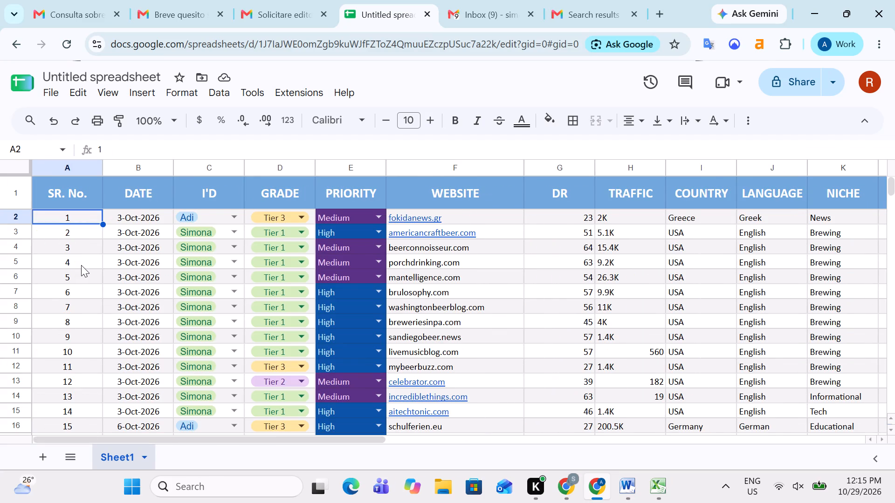
Rename the spreadsheet as Netbet Casino Acceptance - Oct 2026.
triple_click(142, 75)
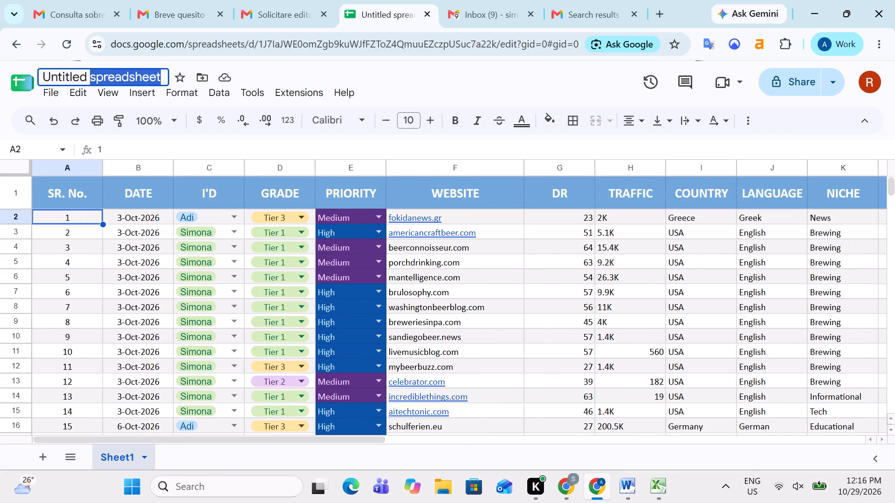
key("BackSpace")
type("Netb")
type("et Cas")
type("ino")
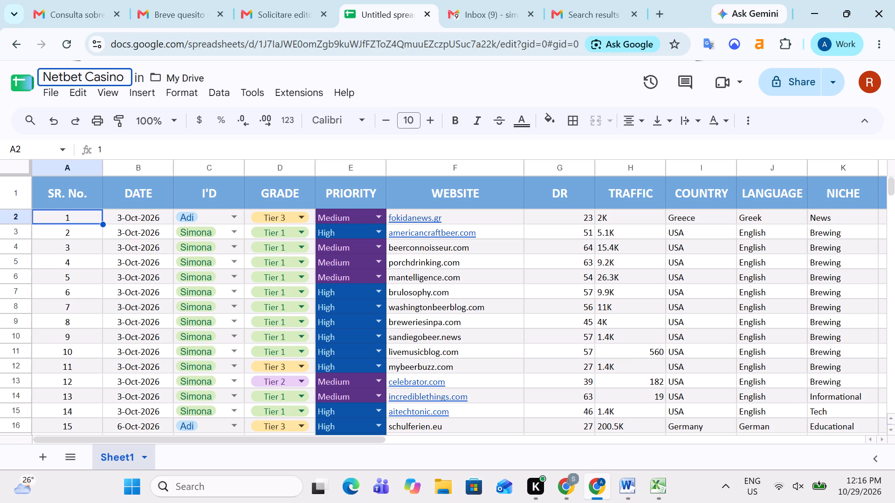
key("space")
type("Accep")
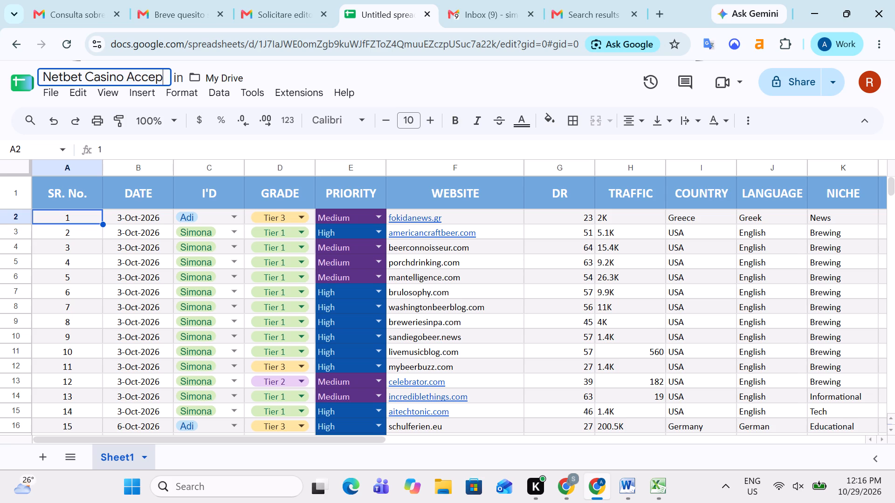
type("tance")
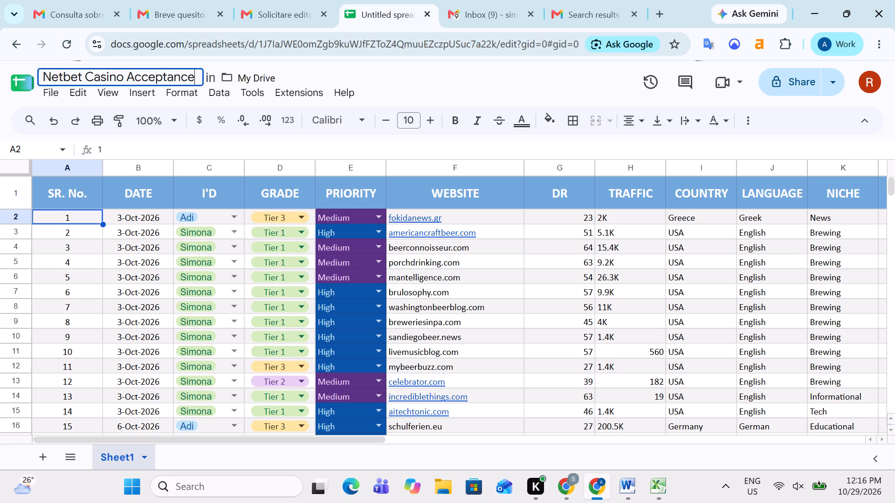
key("space")
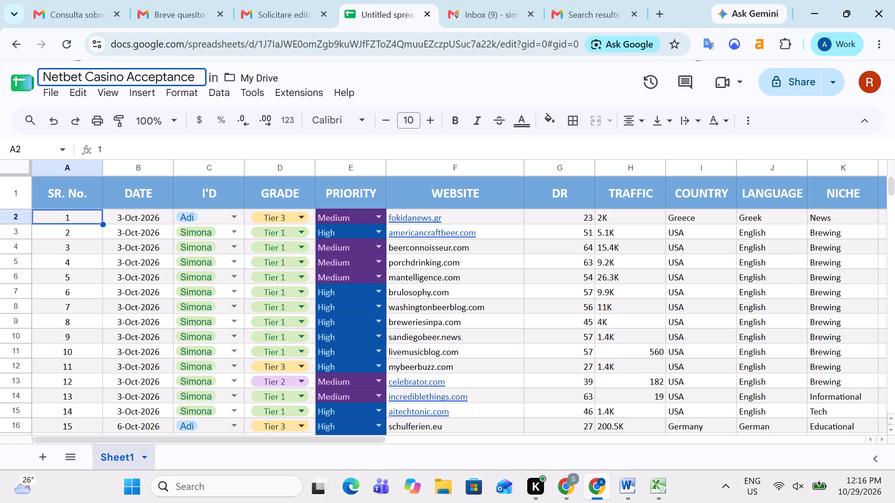
type("- P")
key("BackSpace")
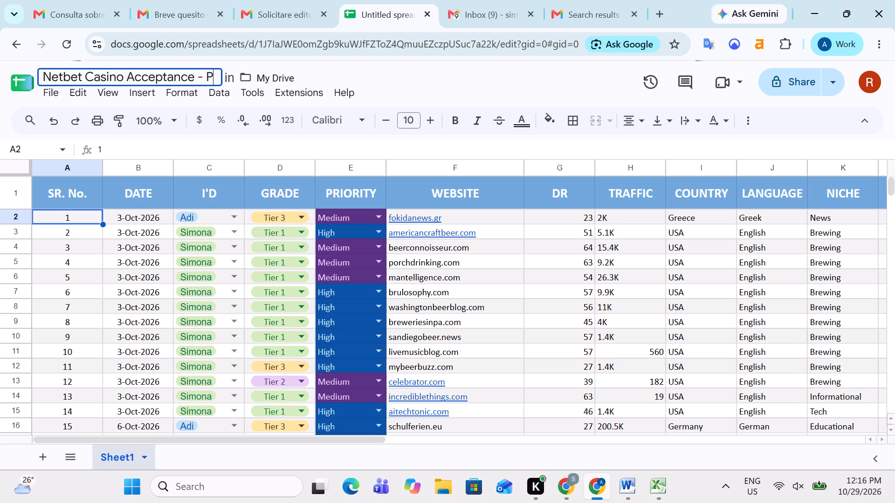
type("Oct")
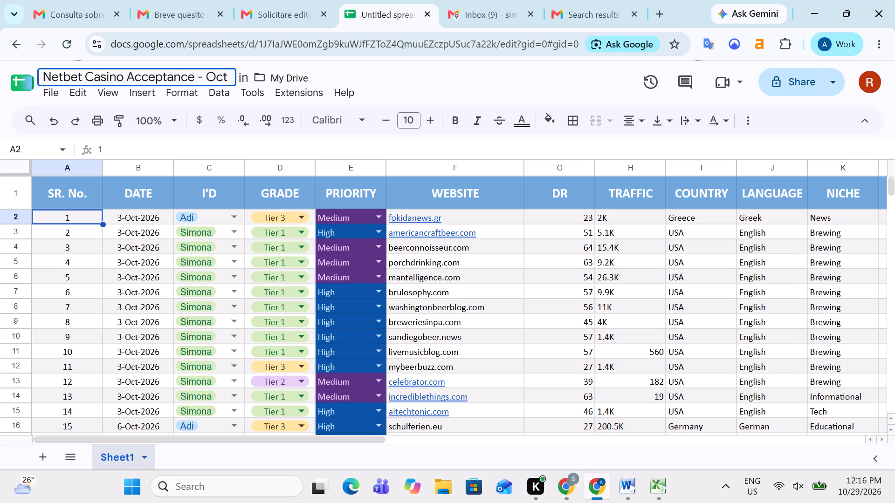
key("space")
type("2026")
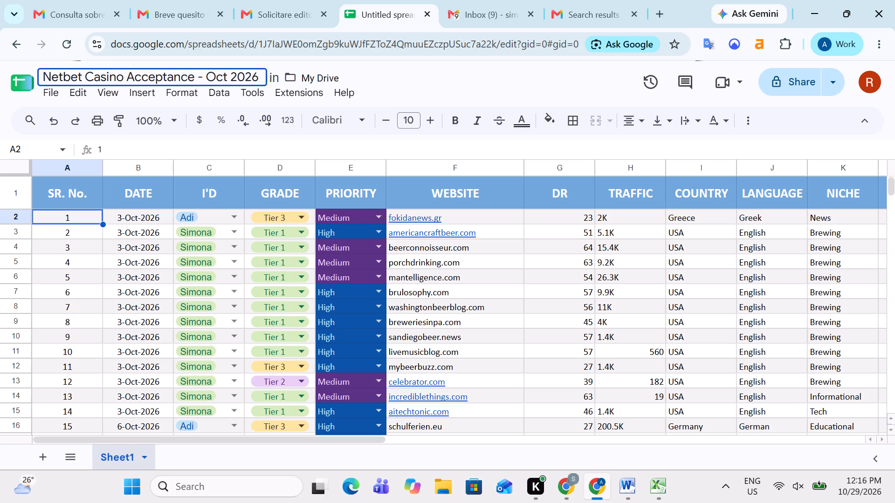
left_click(483, 260)
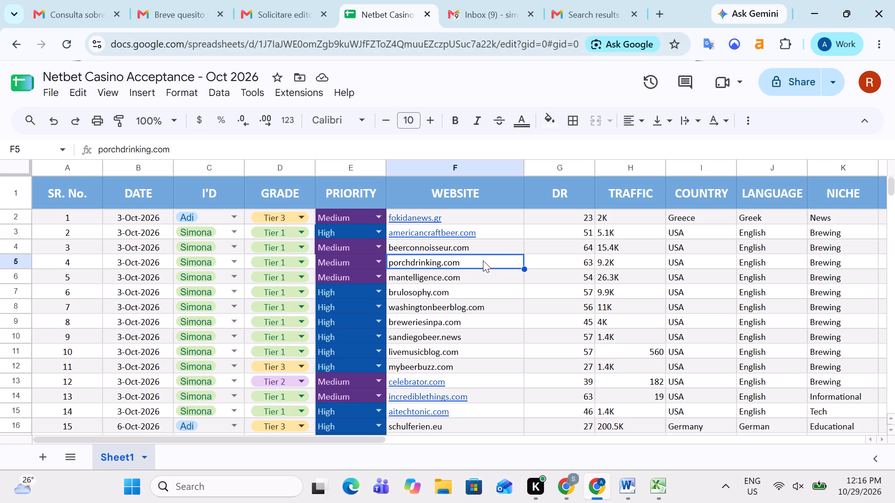
Review the first data rows across the columns from SR. No. to CONTACT DETAILS and back.
key("Up")
key("Up")
key("Up")
key("Up")
key("Up")
key("Up")
key("Up")
key("Up")
key("Up")
key("Up")
key("Up")
key("Up")
key("Up")
key("Up")
key("Down")
key("Right")
key("Right")
key("Right")
key("Right")
key("Right")
key("Right")
key("Right")
key("Right")
key("Right")
key("Right")
key("Right")
key("Right")
key("Right")
key("Right")
key("Right")
key("Right")
key("Right")
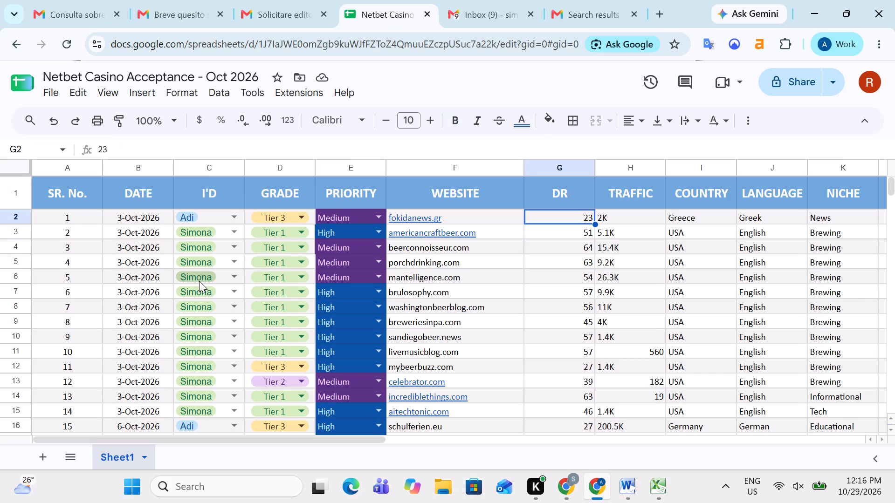
key("Left")
key("Left")
key("Left")
key("Left")
key("Left")
key("Left")
key("Left")
key("Left")
key("Left")
key("Left")
key("Left")
key("Left")
key("Left")
key("Left")
key("Left")
key("Left")
key("Left")
key("Left")
key("Left")
key("Left")
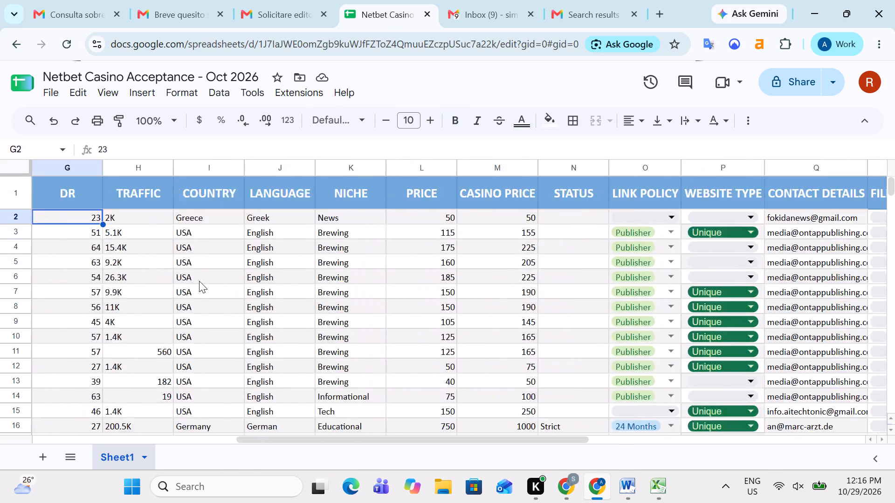
key("Down")
key("Right")
key("Right")
key("Left")
key("Left")
key("Left")
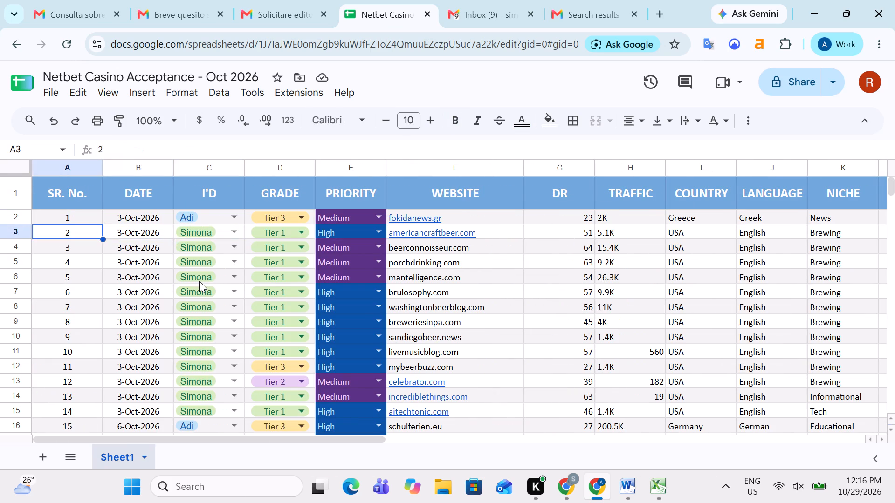
Save the spreadsheet.
key("ctrl+s")
key("ctrl+s")
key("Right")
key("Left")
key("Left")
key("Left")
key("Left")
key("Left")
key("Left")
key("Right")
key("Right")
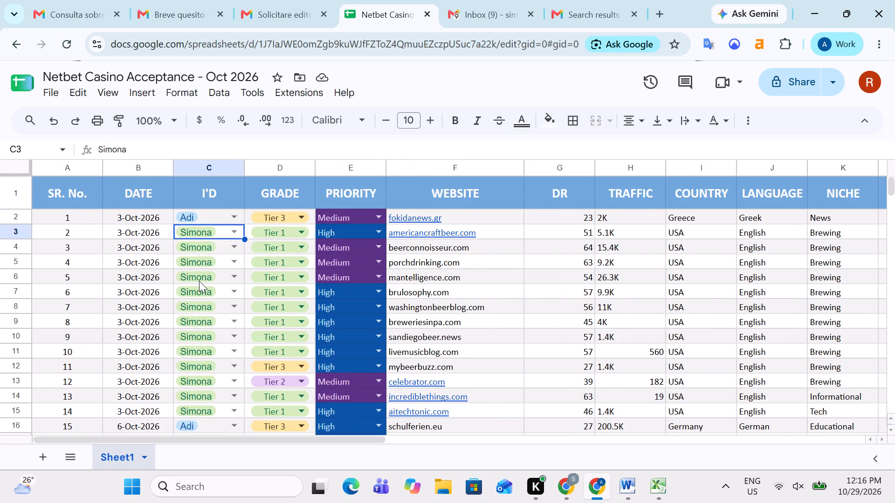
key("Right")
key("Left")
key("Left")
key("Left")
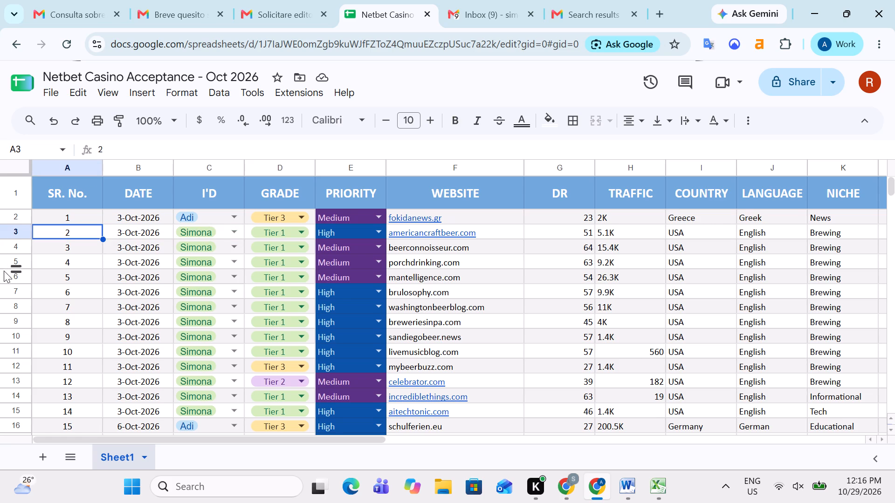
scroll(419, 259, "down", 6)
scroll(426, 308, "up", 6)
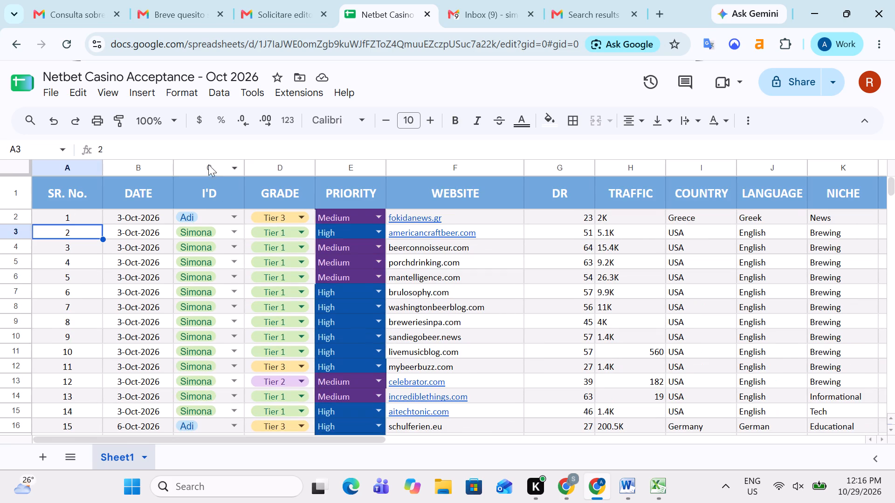
Download the spreadsheet as a Microsoft Excel (.xlsx) file.
left_click(60, 96)
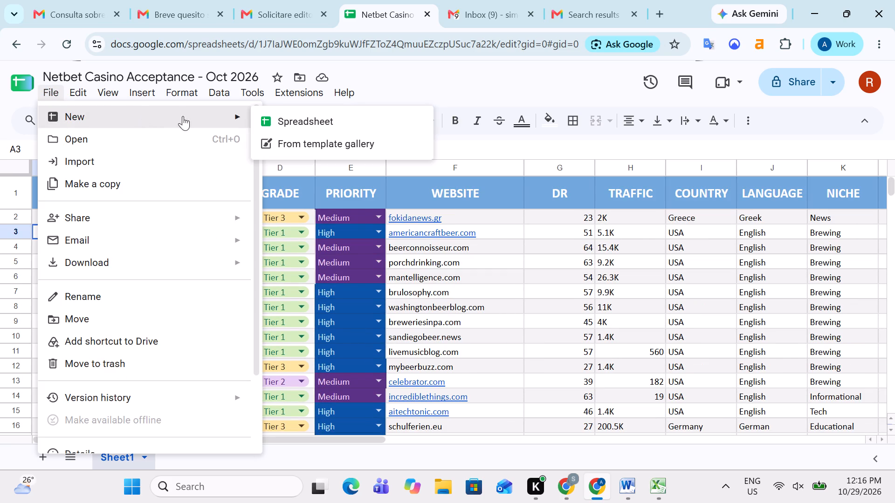
left_click(88, 257)
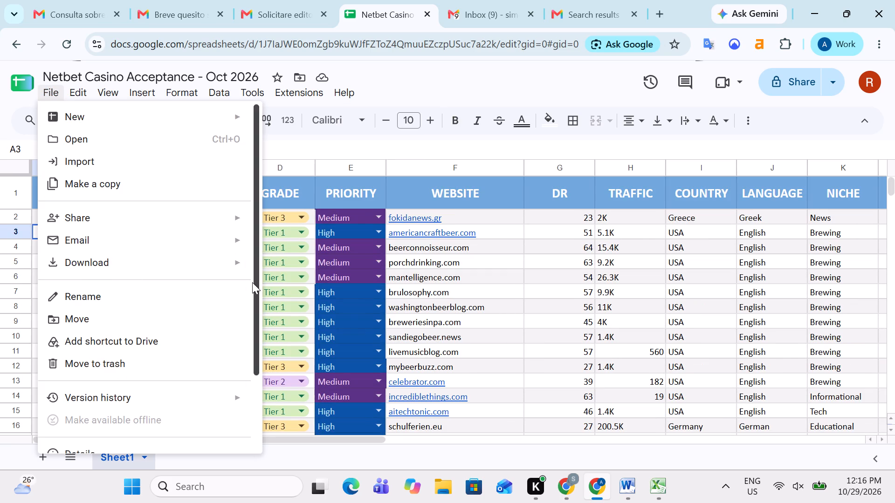
left_click(334, 261)
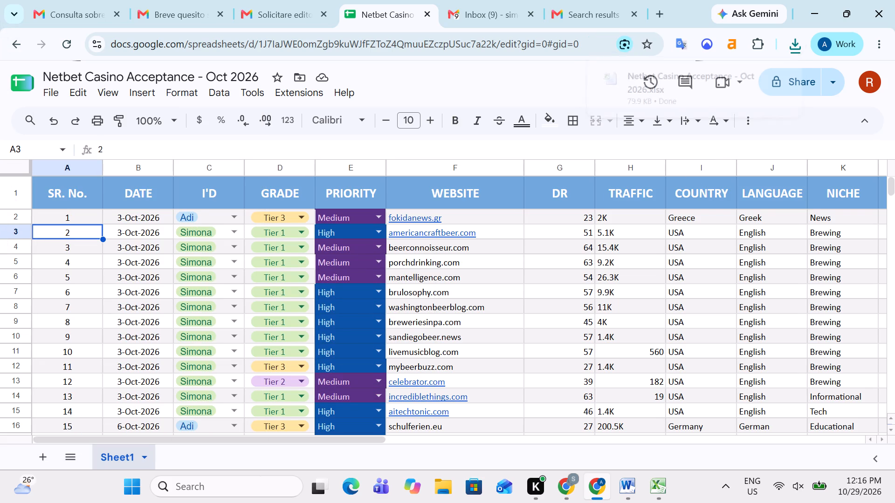
Open the downloaded Netbet Casino Acceptance - Oct 2026 workbook in Excel from its download folder.
left_click(757, 80)
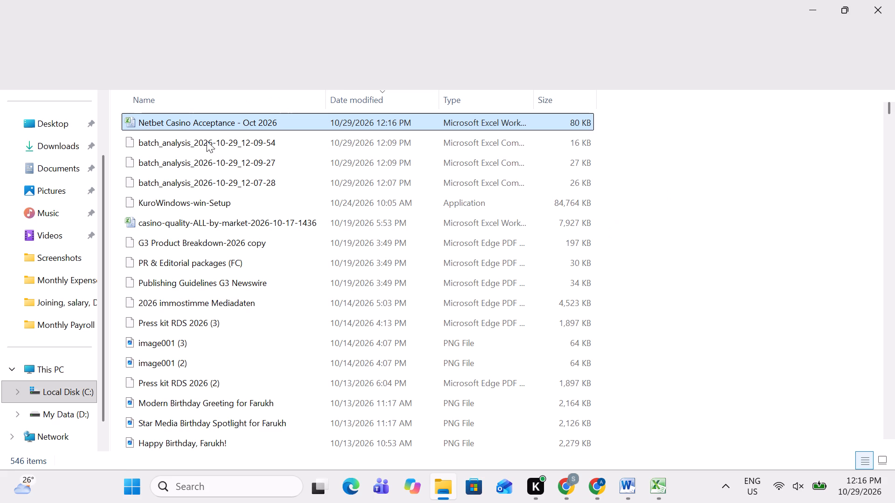
double_click(257, 123)
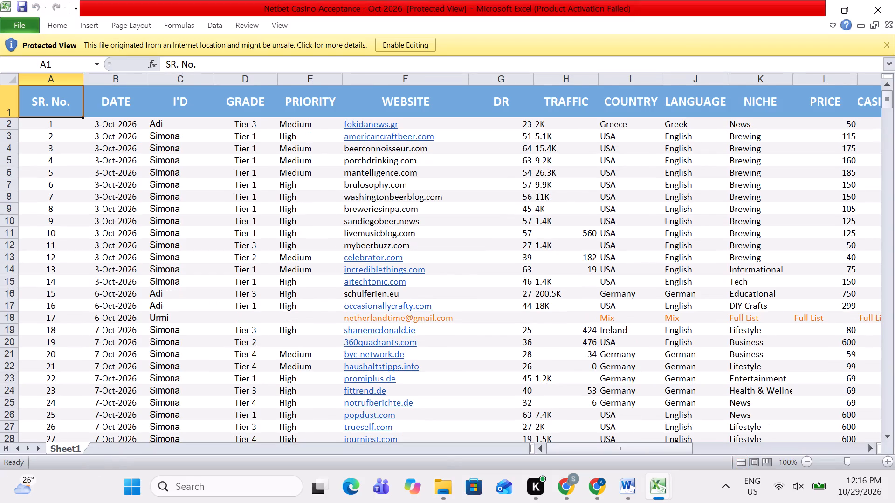
Examine the workbook's columns from TRAFFIC to LAST CHECK and the first filled entries under IMPORTANT NOTES.
left_click(583, 171)
key("Right")
key("Right")
key("Right")
key("Right")
key("Right")
key("Right")
key("Right")
key("Right")
key("Right")
key("Right")
key("Right")
key("Right")
key("Right")
key("Right")
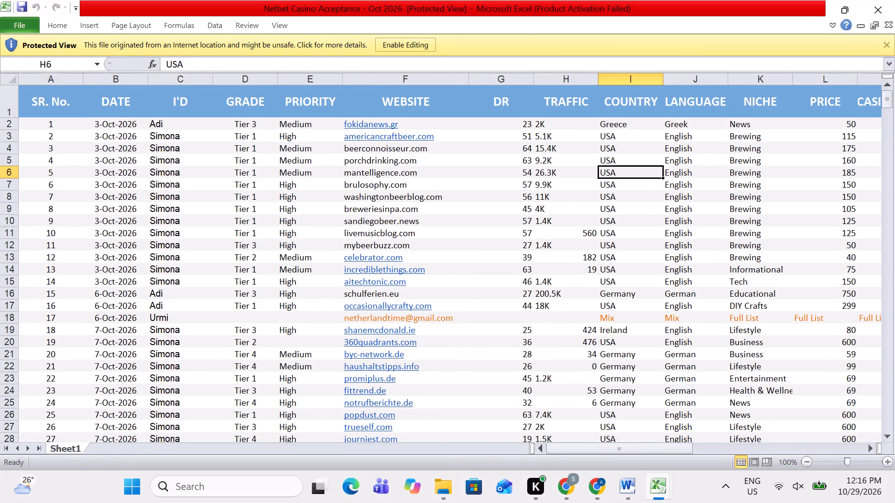
key("Right")
key("Right")
key("Left")
key("Left")
key("Left")
key("Right")
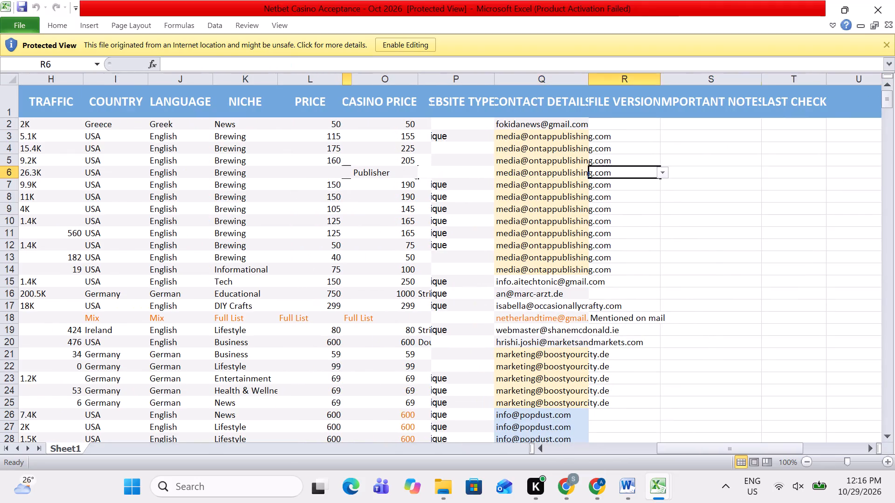
key("Right")
key("Right")
key("Left")
key("Left")
key("Right")
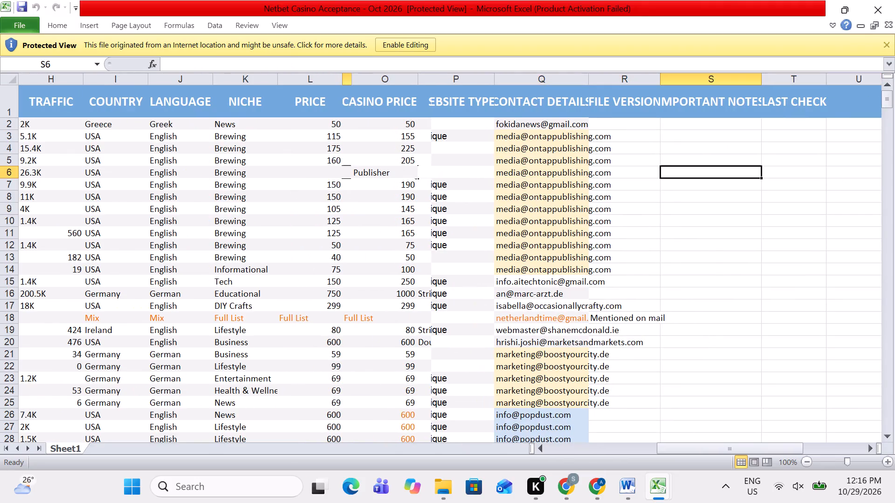
key("ctrl+Down")
key("Down")
key("Down")
key("Up")
key("Up")
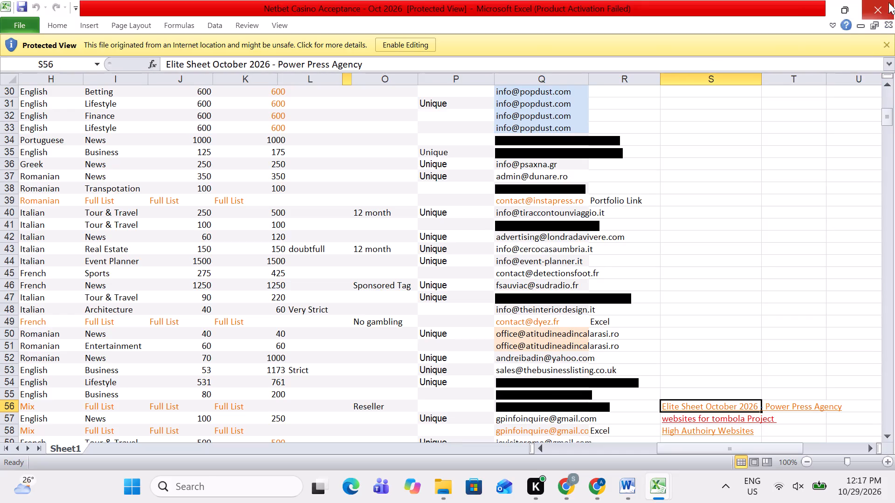
Enable editing of the protected workbook.
left_click(404, 41)
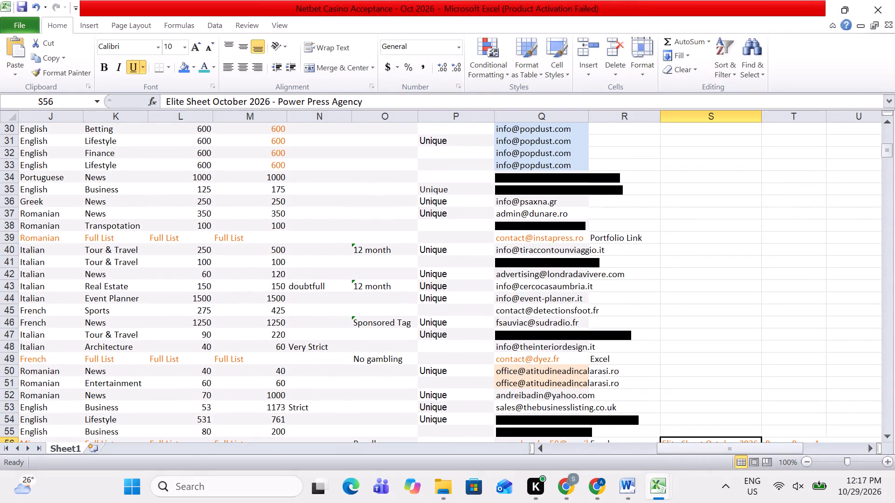
Examine the table back to its first data row and across that row from SR. No. through FILE VERSION.
key("Left")
key("Left")
key("Left")
key("Left")
key("Left")
key("Left")
key("Left")
key("Left")
key("Left")
key("Left")
key("Left")
key("Left")
key("Left")
key("Left")
key("Left")
key("Left")
key("Left")
key("Left")
key("Left")
key("Left")
key("Up")
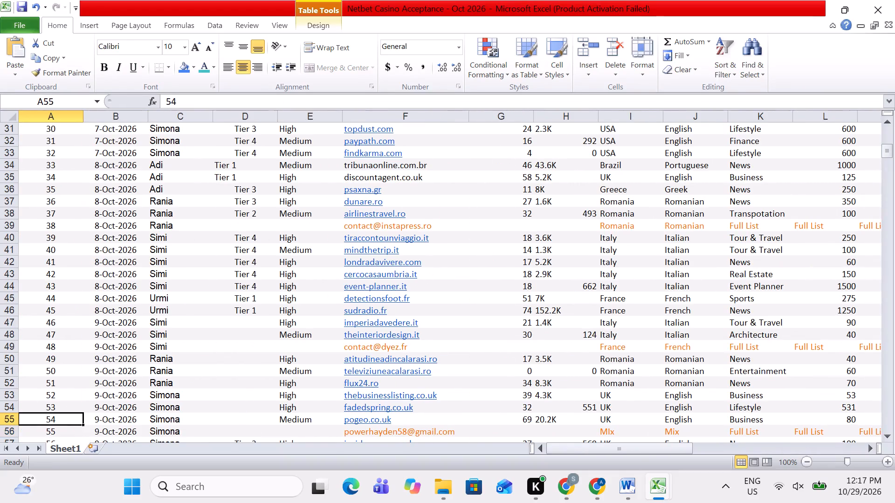
key("Up")
key("ctrl+Up")
key("Up")
key("Down")
key("Right")
key("Left")
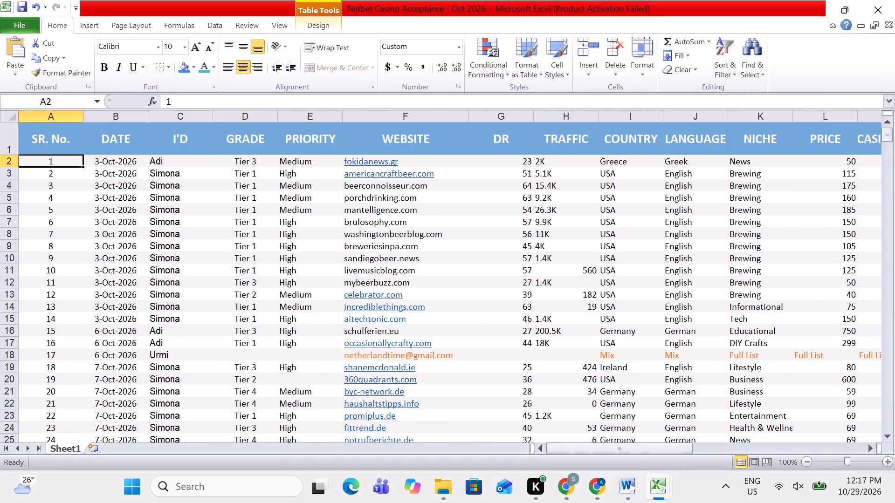
key("shift+Right")
key("shift+Right")
key("shift+Right")
key("shift+Right")
key("shift+Right")
key("shift+Right")
key("shift+Right")
key("shift+Right")
key("shift+Right")
key("shift+Right")
key("shift+Right")
key("shift+Right")
key("shift+Right")
key("shift+Right")
key("shift+Right")
key("shift+Right")
key("shift+Right")
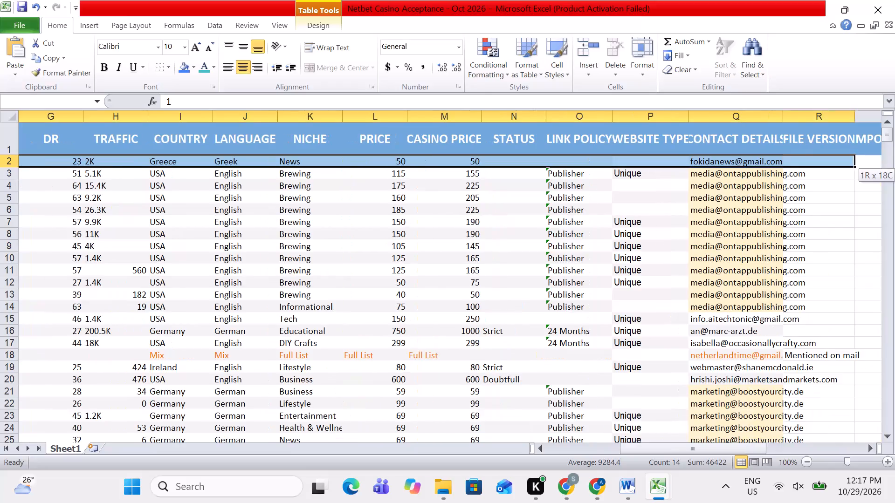
key("shift+Right")
key("shift+Right")
key("shift+Left")
key("Left")
key("Left")
key("Left")
key("Left")
key("Left")
key("Left")
key("Left")
key("Left")
key("Left")
key("Left")
key("Left")
key("Left")
key("Left")
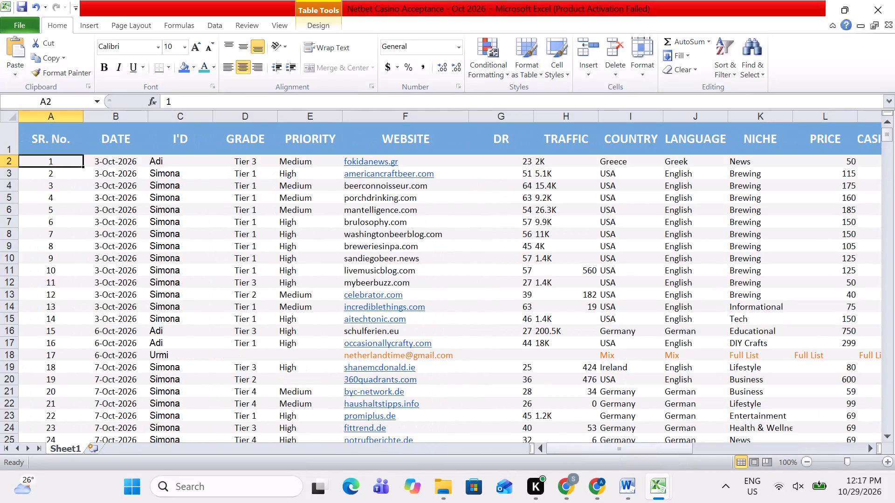
Left-align all entries below the headers in the GRADE and PRIORITY columns.
key("Right")
key("Right")
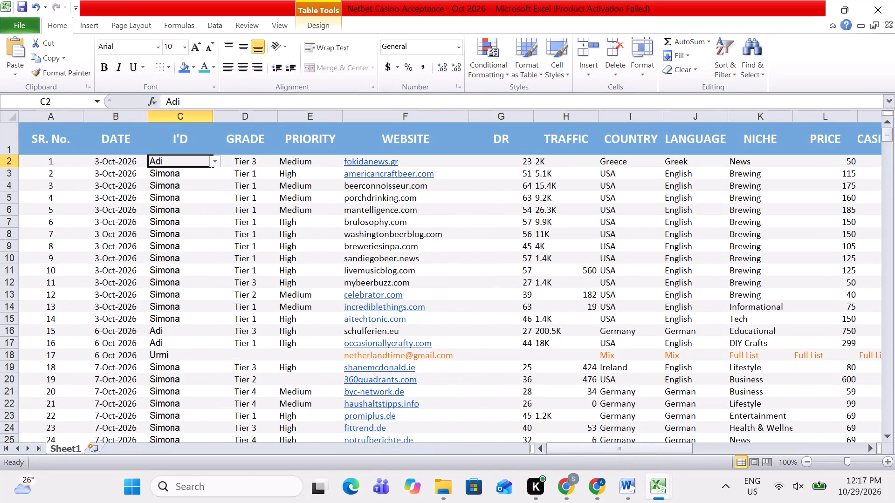
key("shift+Right")
key("Right")
key("Right")
key("Left")
key("Left")
key("Right")
key("Right")
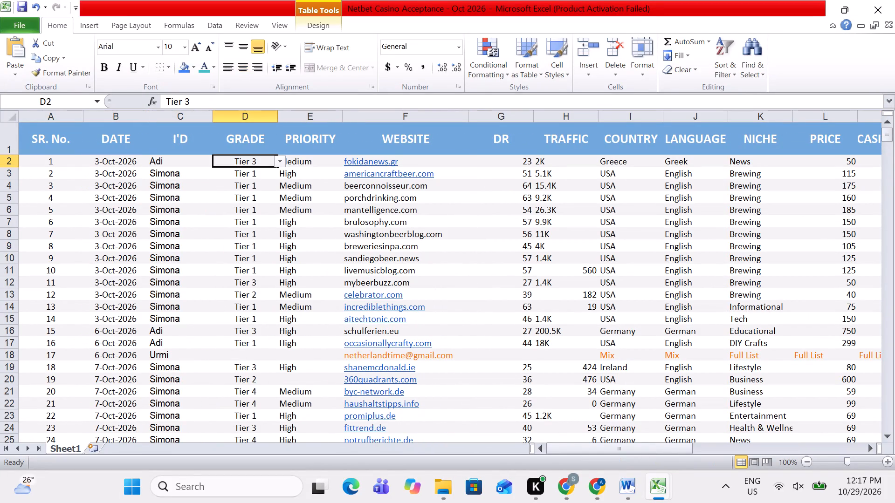
key("Right")
key("Left")
key("Left")
key("shift+Right")
key("ctrl+shift+Down")
key("ctrl+shift+Down")
key("ctrl+shift+Down")
key("ctrl+shift+Down")
key("ctrl+shift+Down")
key("ctrl+shift+Down")
key("ctrl+shift+Down")
key("ctrl+shift+Down")
key("ctrl+shift+Down")
key("ctrl+shift+Down")
key("ctrl+shift+Down")
key("ctrl+shift+Down")
key("ctrl+shift+Down")
key("ctrl+shift+Down")
key("ctrl+shift+Down")
key("ctrl+shift+Down")
key("ctrl+shift+Down")
key("ctrl+shift+Down")
key("ctrl+shift+Down")
key("ctrl+shift+Down")
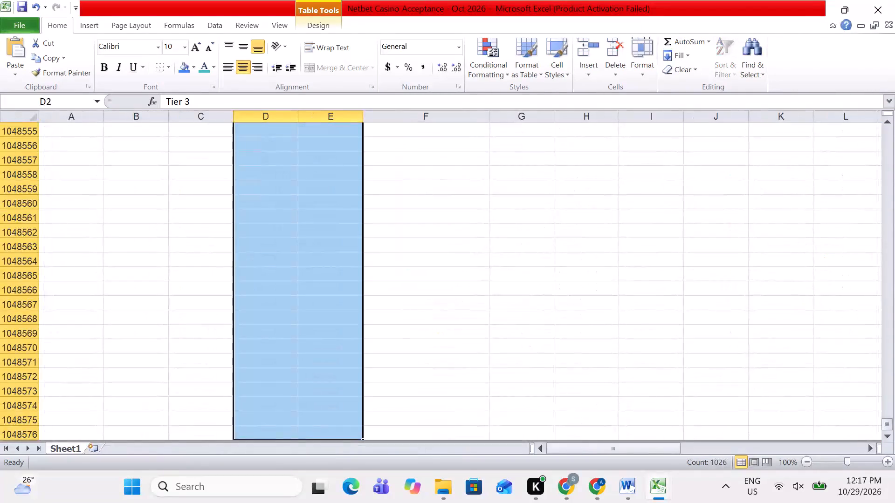
scroll(277, 211, "up", 2)
left_click(231, 68)
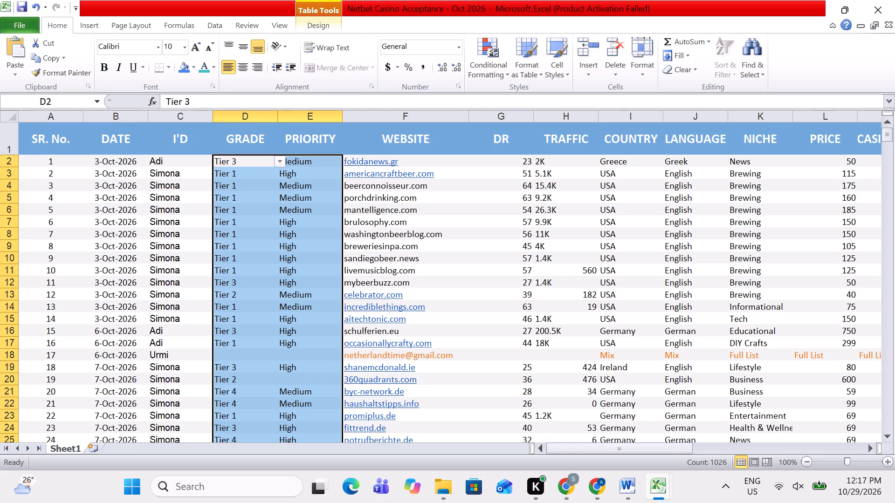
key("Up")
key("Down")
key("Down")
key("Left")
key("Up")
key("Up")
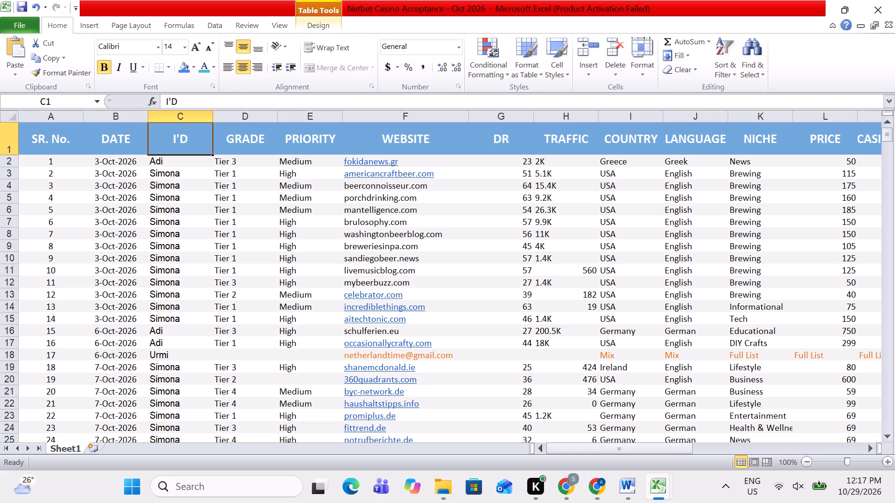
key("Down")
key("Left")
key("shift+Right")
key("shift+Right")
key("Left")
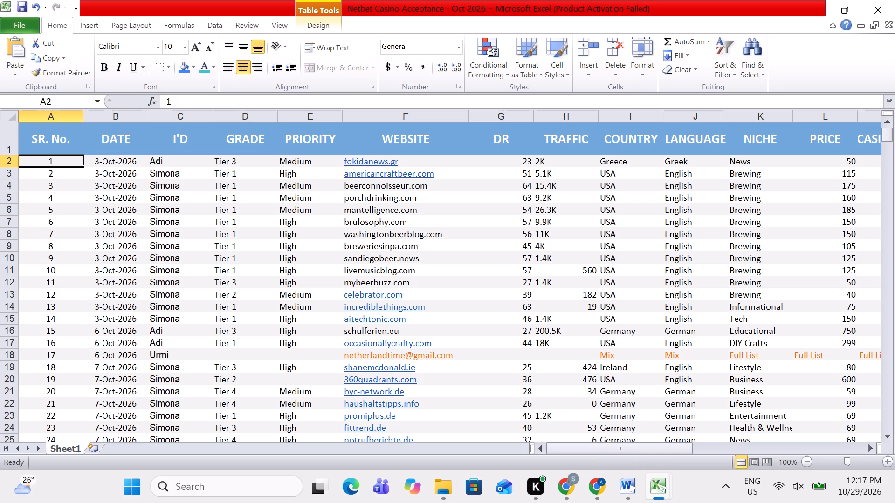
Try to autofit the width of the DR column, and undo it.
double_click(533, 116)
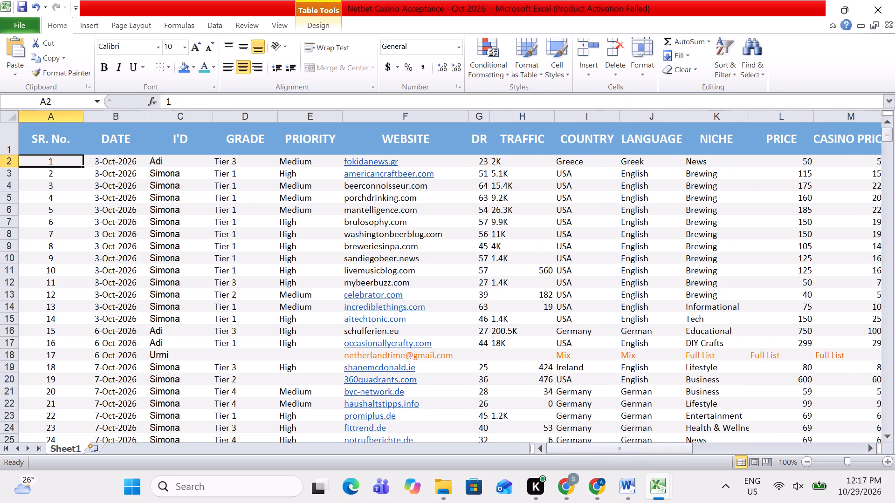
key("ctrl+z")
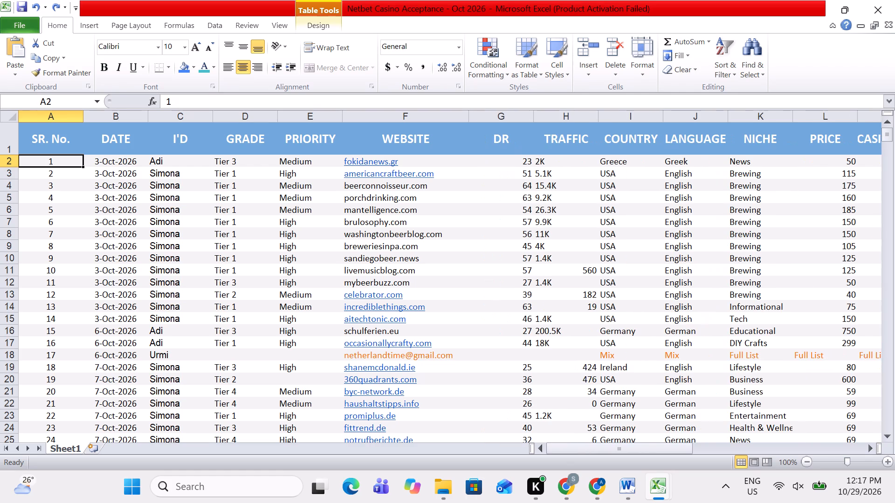
Center the whole DR, TRAFFIC, COUNTRY, LANGUAGE and NICHE columns horizontally and middle-align them vertically, headers included.
left_click(512, 121)
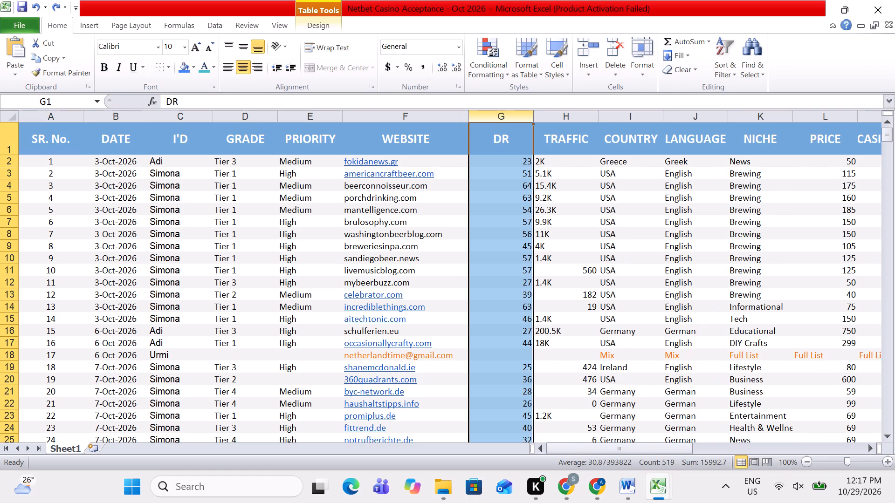
key("shift+Right")
key("shift+Right")
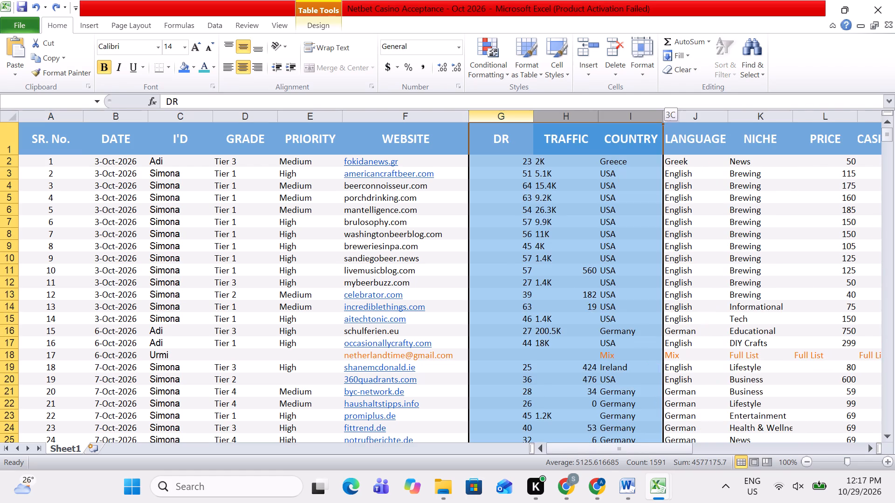
key("shift+Right")
key("shift+Right")
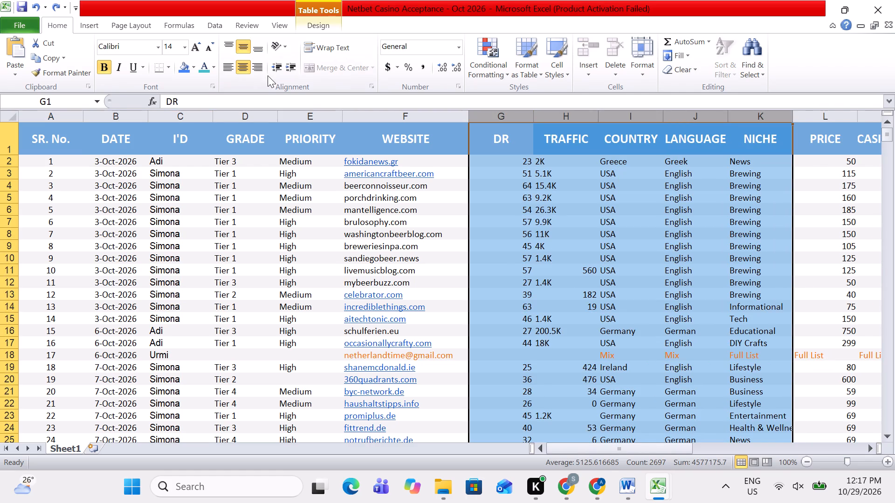
left_click(244, 68)
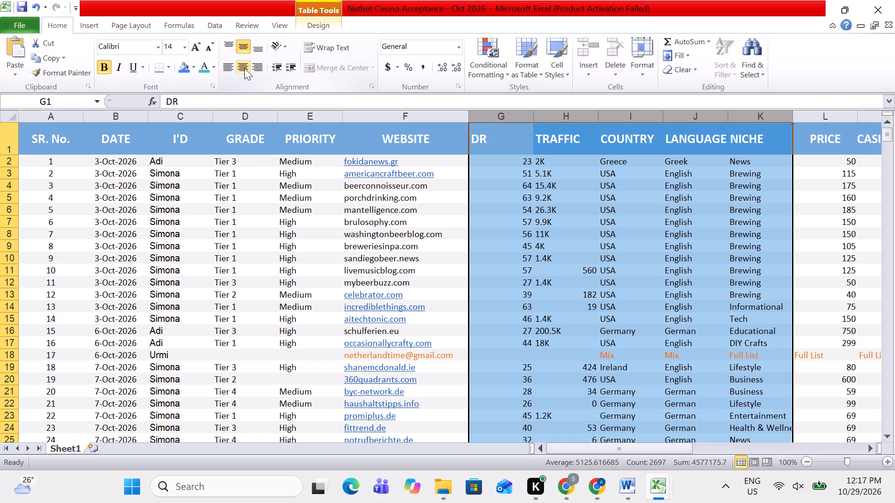
left_click(243, 49)
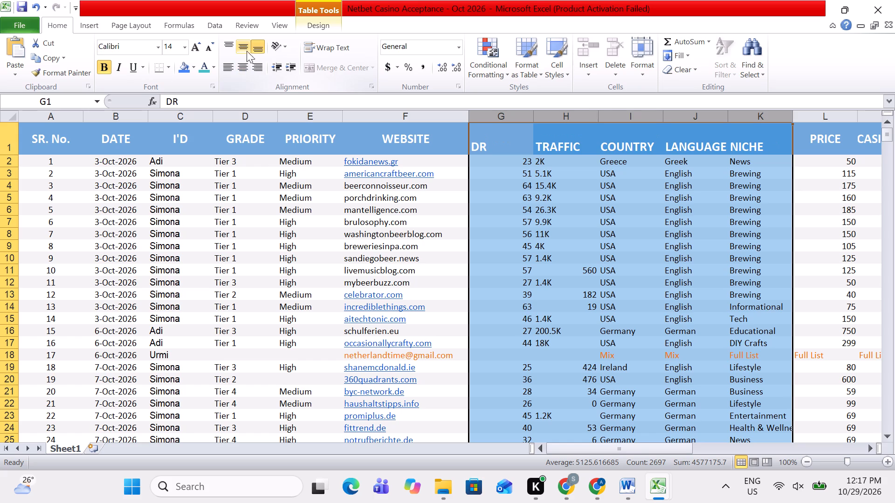
left_click(246, 66)
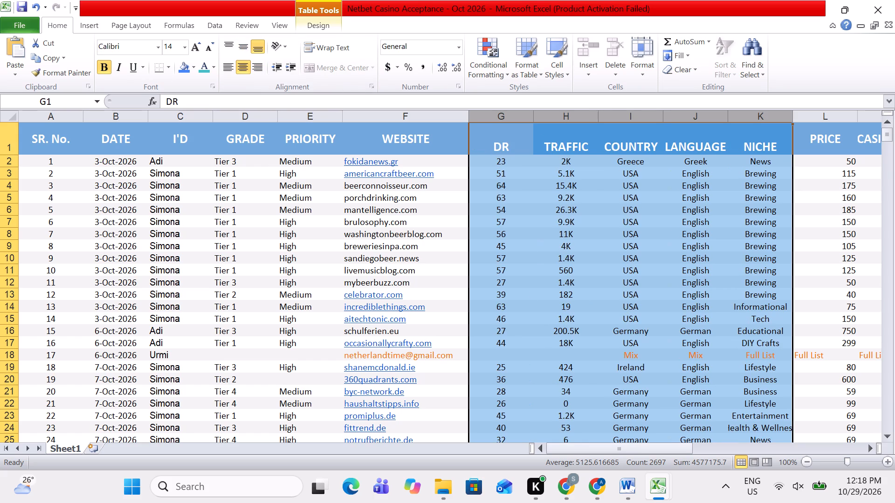
left_click(240, 47)
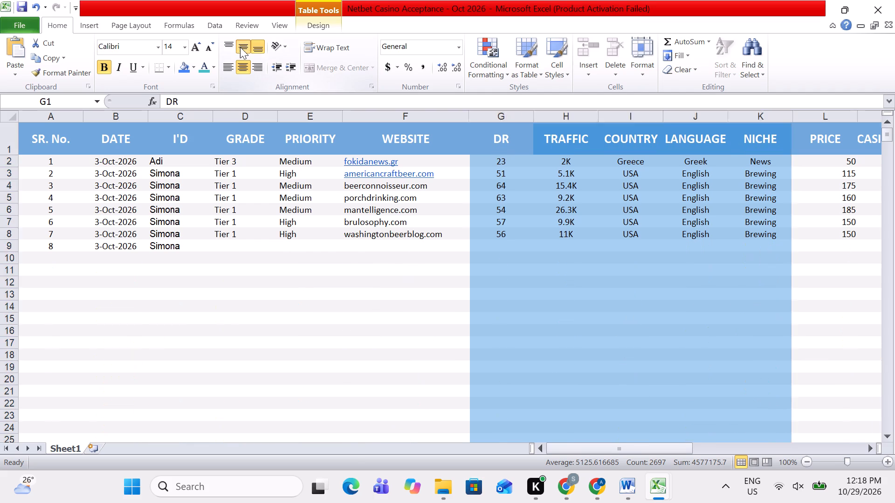
scroll(513, 236, "down", 5)
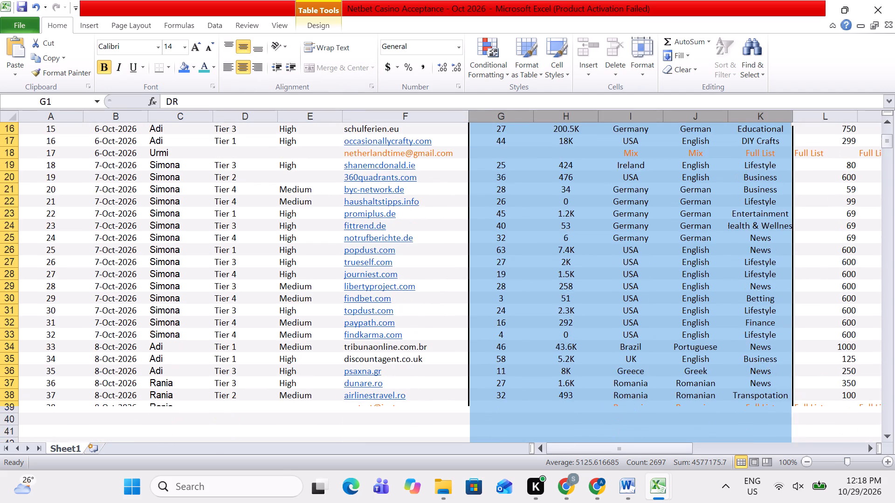
scroll(494, 260, "up", 12)
left_click(547, 216)
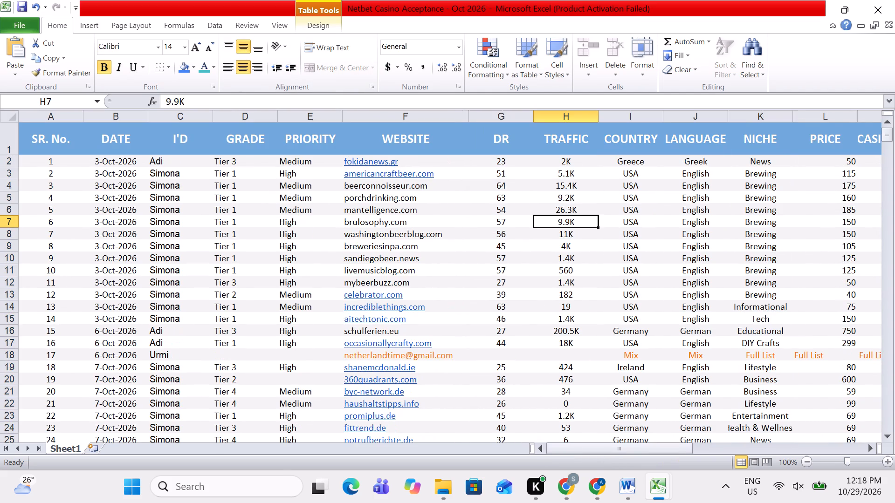
Right-align the whole PRICE and CASINO PRICE columns, including the headers and Full List entries, and check the rows below.
key("Right")
key("Up")
key("Up")
key("Up")
key("Up")
key("Right")
key("Right")
key("Right")
key("Right")
key("Right")
key("Right")
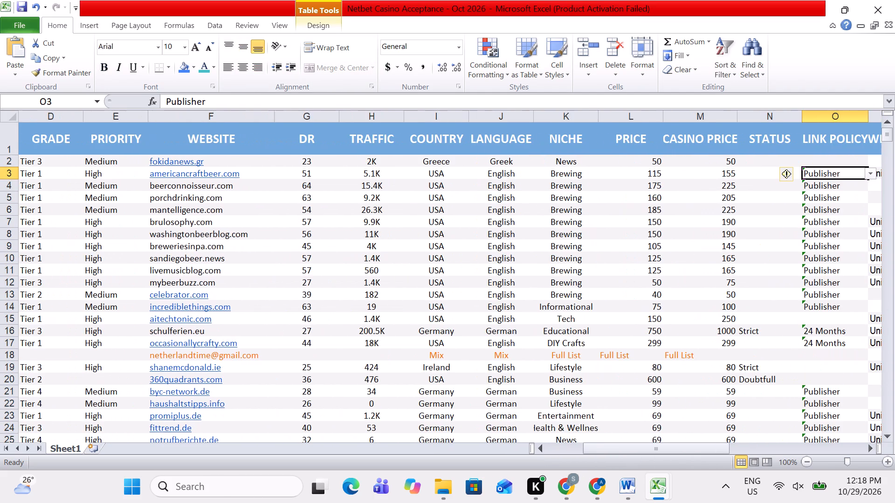
key("Left")
key("Left")
key("Left")
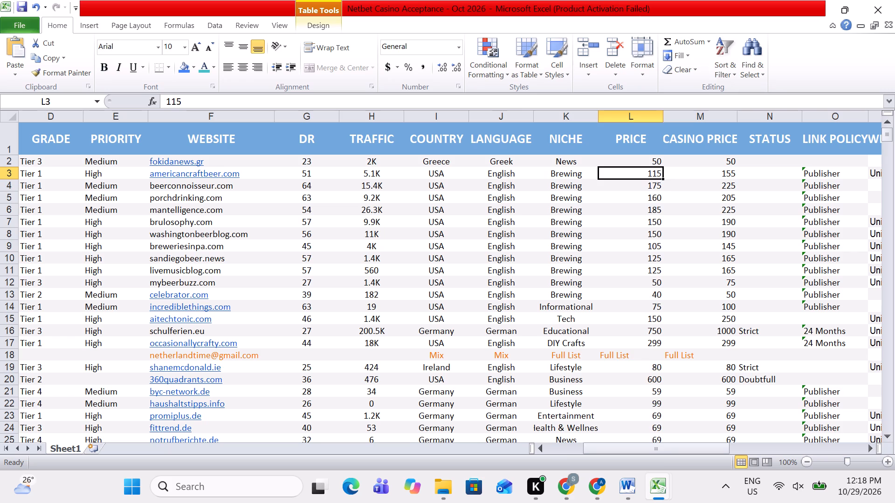
left_click(636, 120)
key("shift+Right")
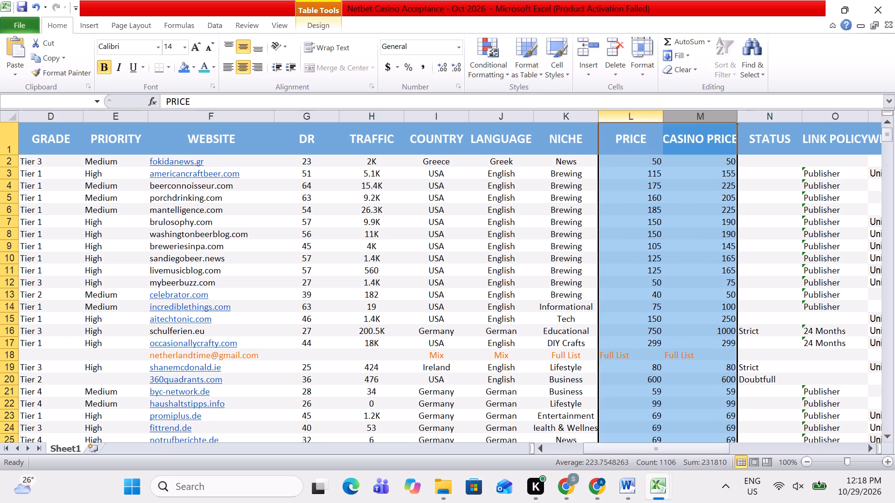
left_click(257, 66)
left_click(257, 66)
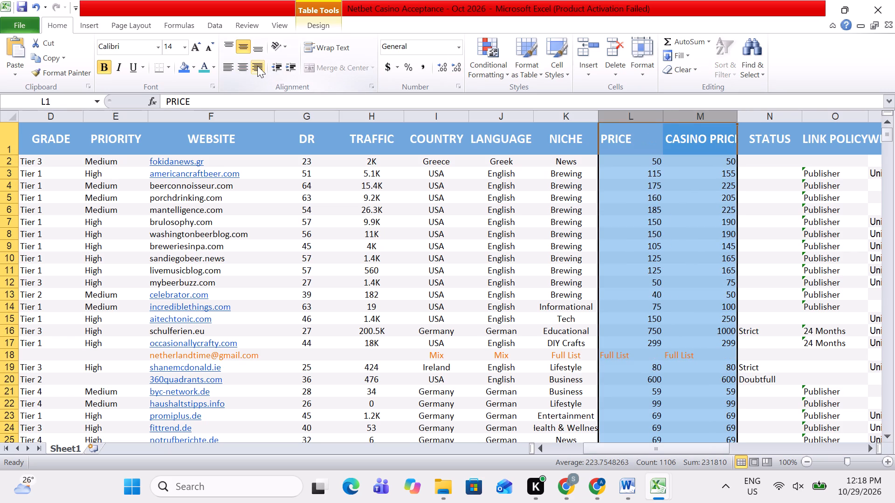
left_click(257, 66)
scroll(457, 218, "down", 5)
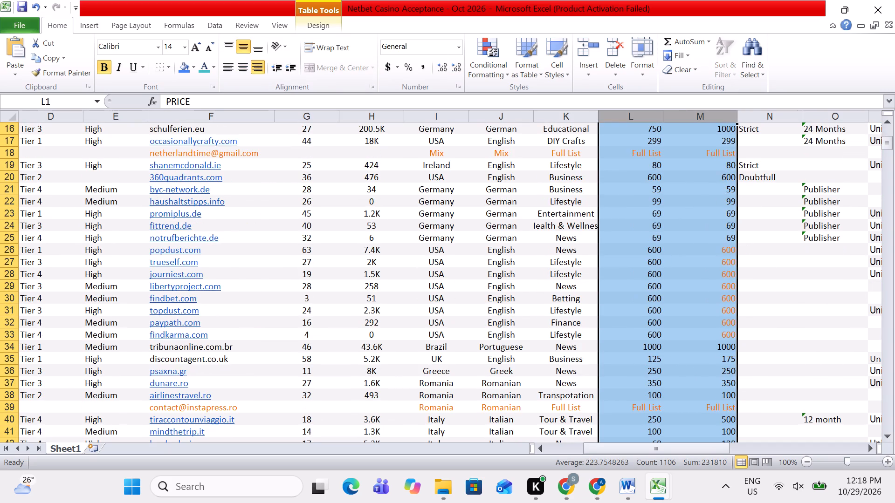
scroll(618, 279, "down", 7)
scroll(619, 281, "up", 20)
scroll(619, 281, "up", 3)
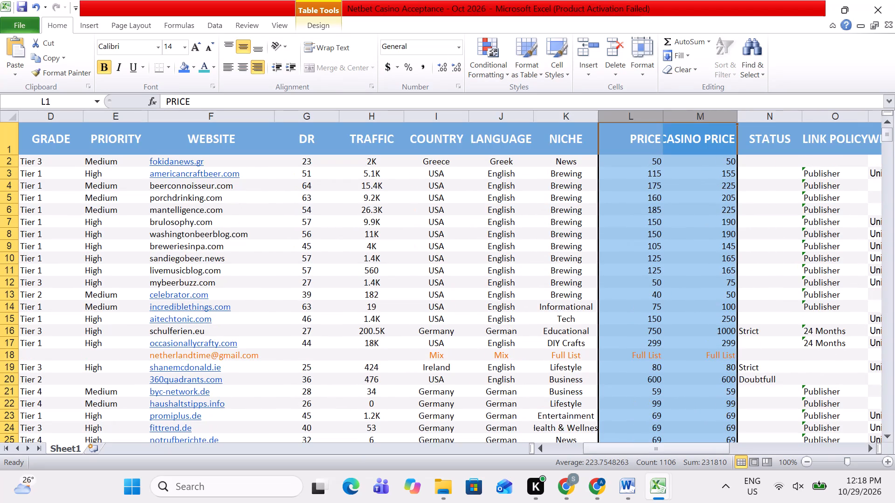
Center the PRICE and CASINO PRICE header cells horizontally, leaving the entries below them as they are.
left_click(532, 218)
key("Up")
key("Up")
key("Up")
key("Up")
key("Up")
key("Up")
key("Up")
key("Up")
key("Up")
key("Up")
key("Up")
key("Up")
key("Up")
key("Up")
key("Up")
key("Up")
key("Up")
key("Up")
key("Up")
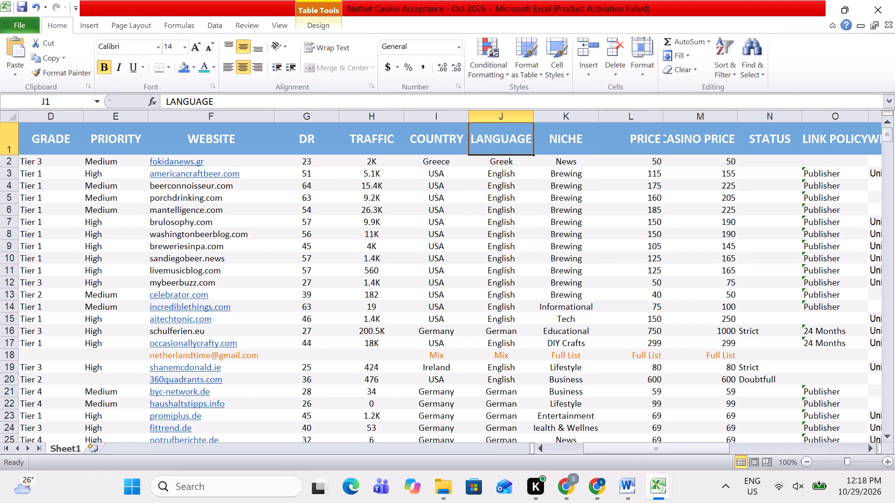
key("Right")
key("Right")
key("shift+Right")
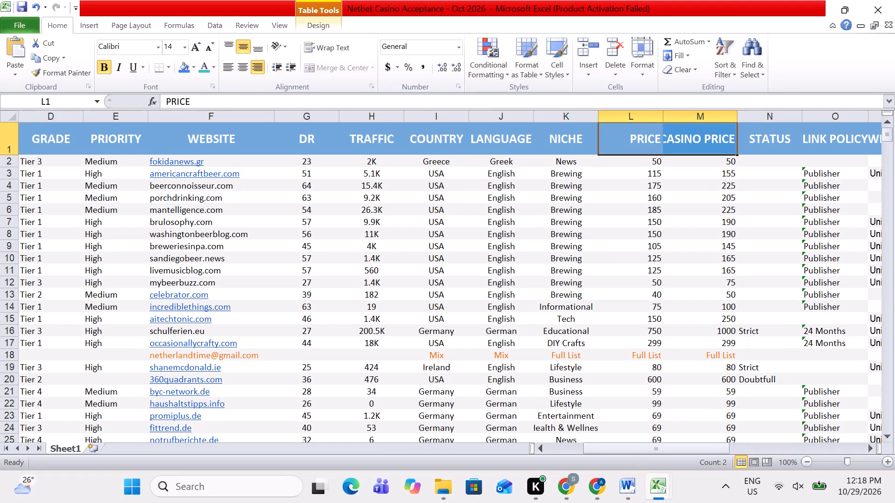
left_click(243, 71)
key("Down")
key("Right")
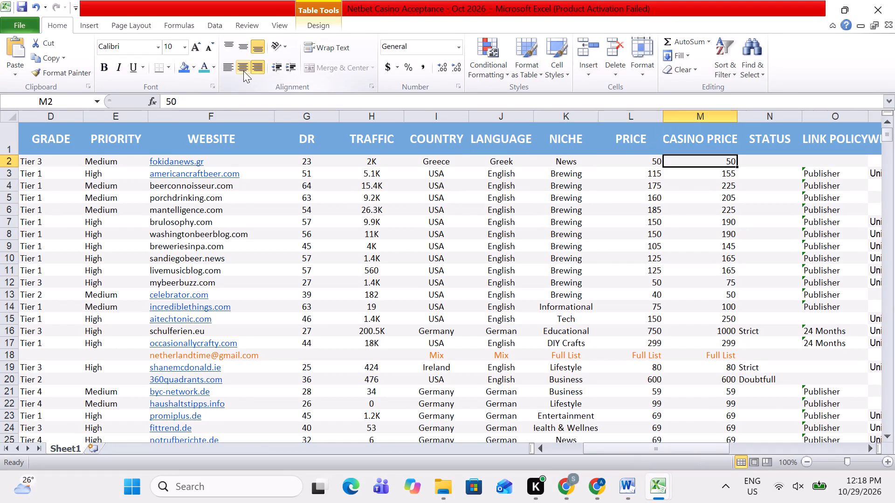
Center the whole STATUS and LINK POLICY columns horizontally, headers included.
key("Right")
key("Right")
key("Right")
key("Right")
key("Left")
key("Left")
key("Left")
key("Left")
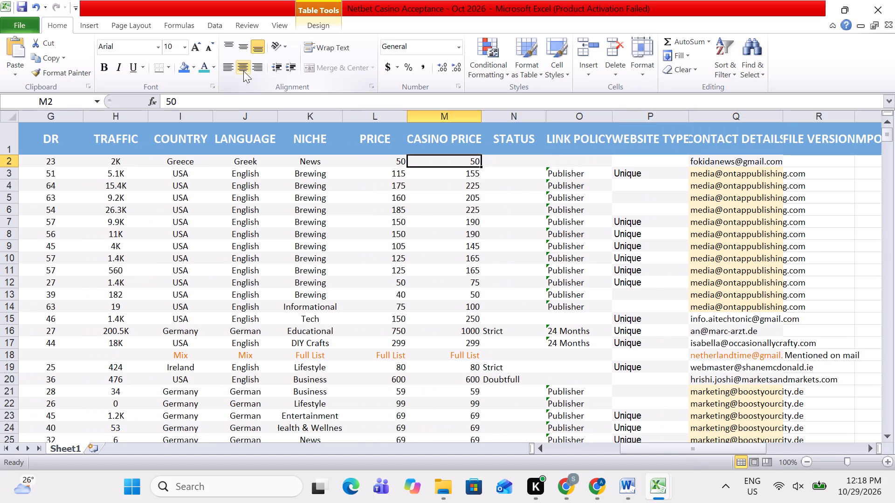
left_click(523, 118)
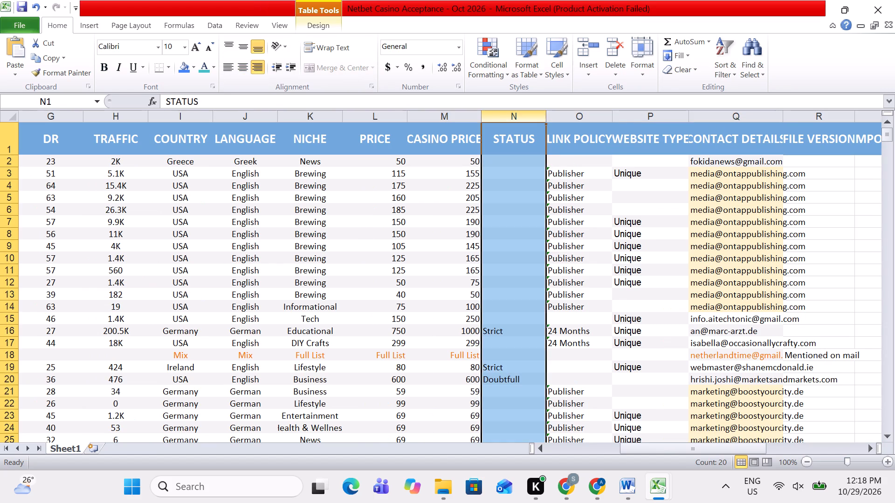
key("shift+Right")
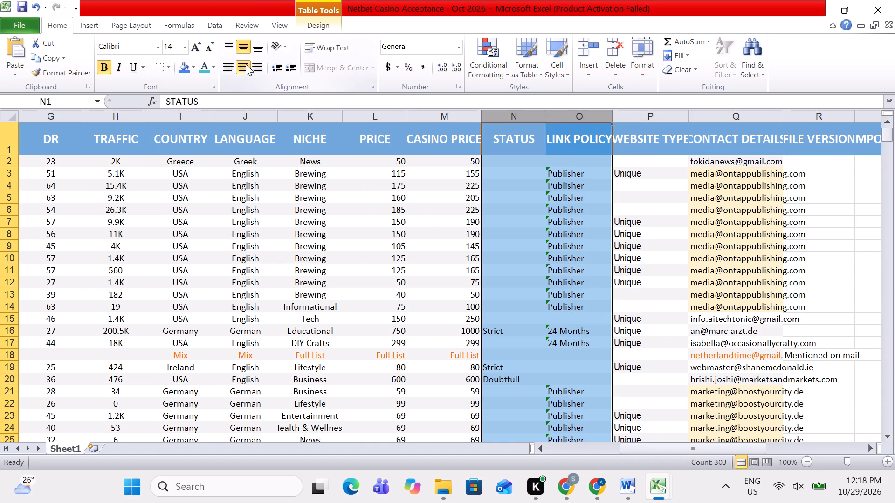
left_click(253, 67)
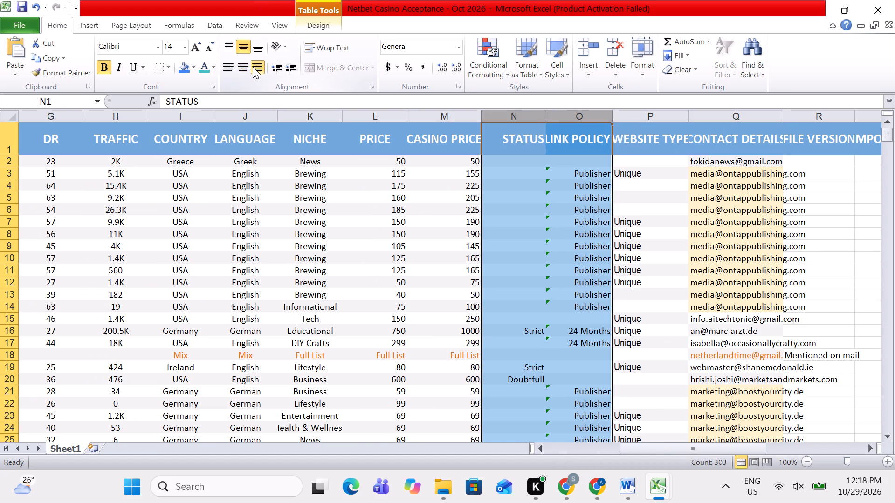
left_click(239, 66)
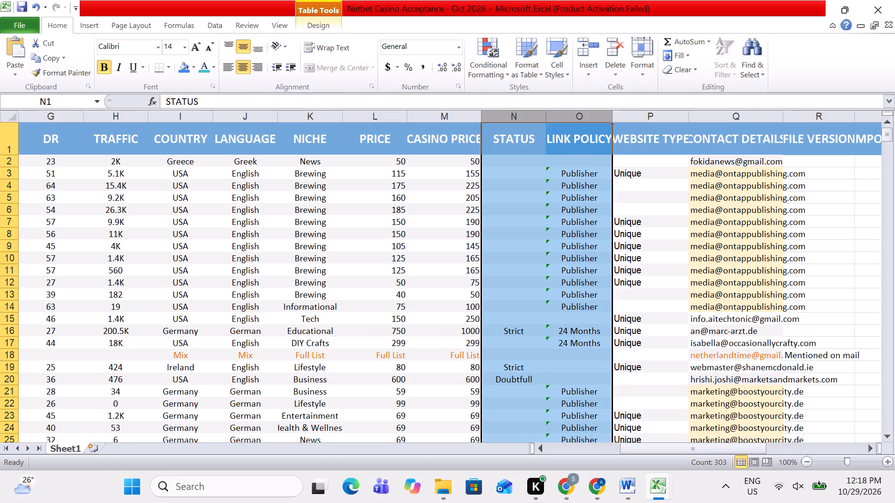
scroll(544, 319, "down", 4)
scroll(546, 351, "up", 12)
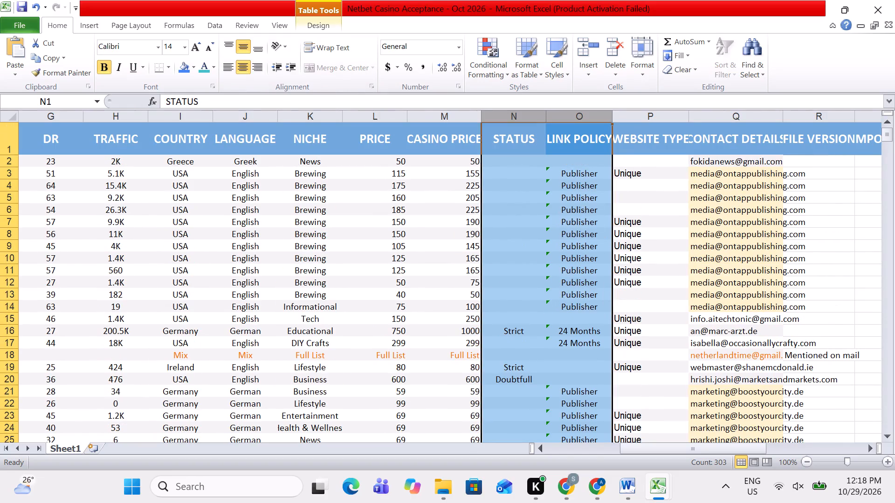
Autofit the width of the STATUS column and slightly widen the LINK POLICY column.
left_click(530, 235)
double_click(545, 118)
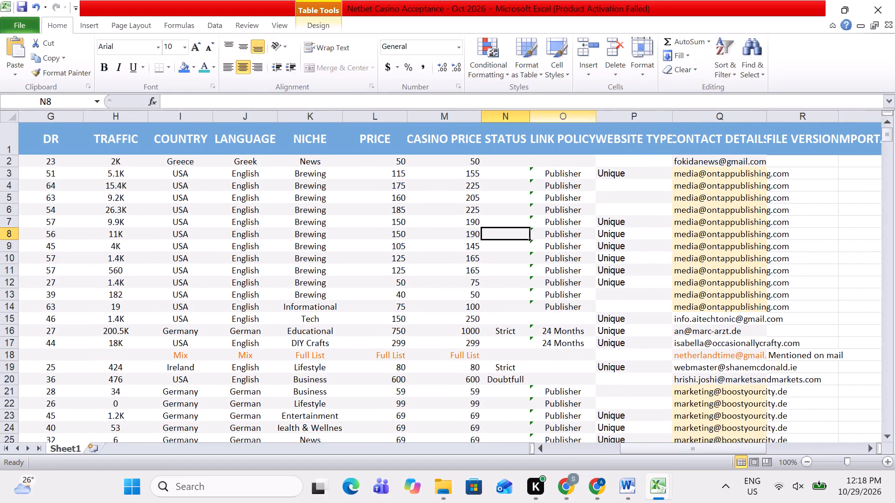
left_click_drag(597, 117, 607, 117)
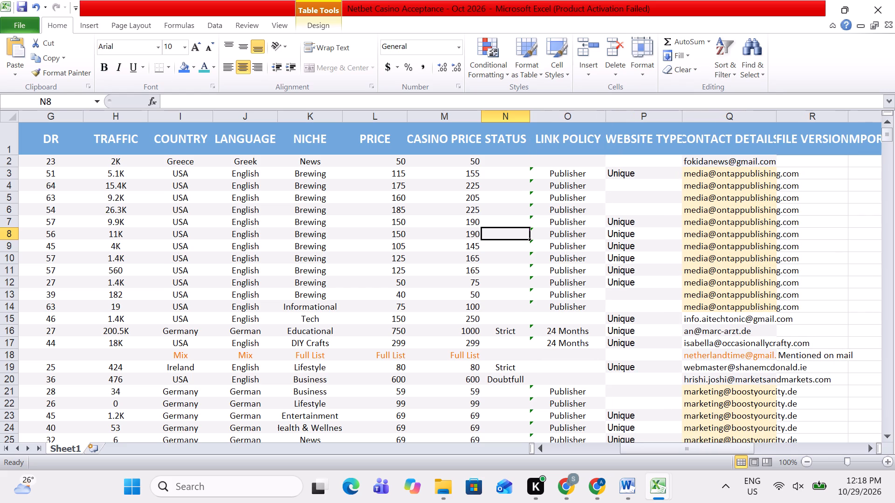
Center the whole WEBSITE TYPE column horizontally and widen it so its header has room.
left_click(648, 113)
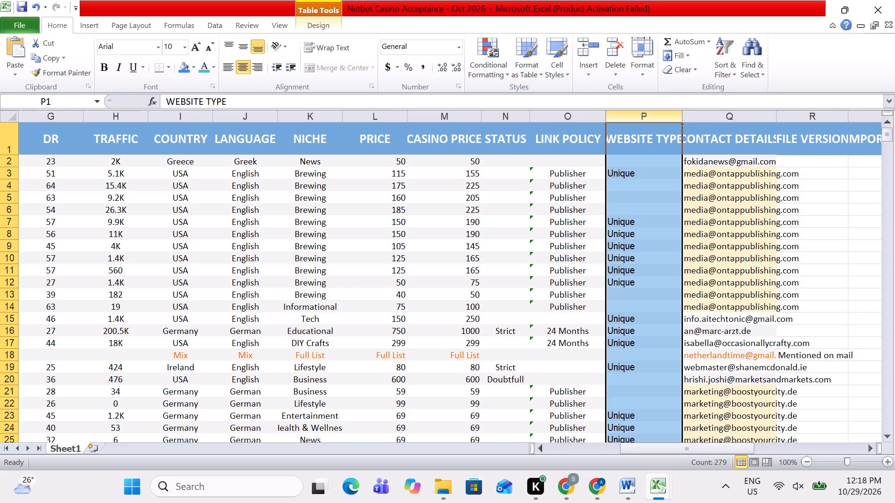
left_click(259, 73)
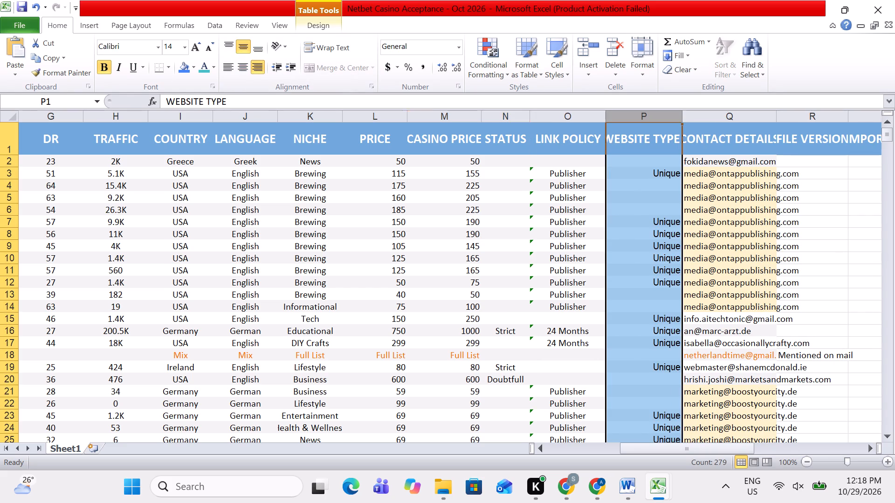
left_click(240, 68)
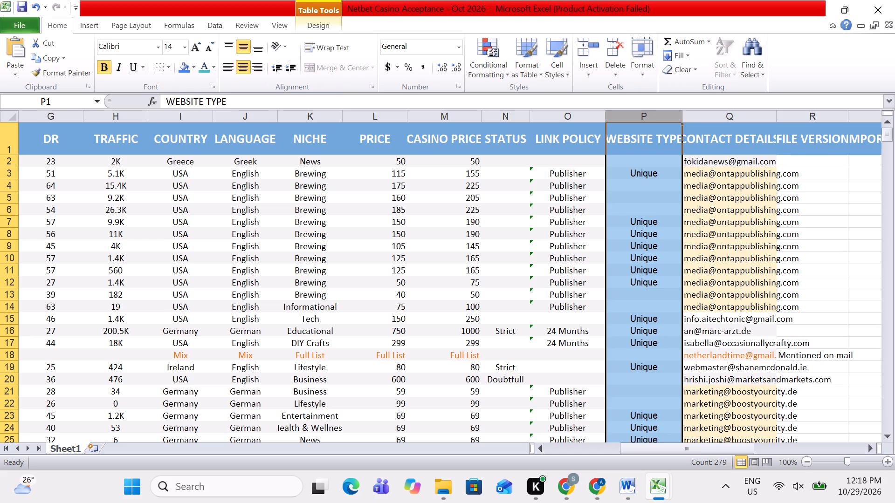
left_click(631, 223)
left_click_drag(688, 122, 707, 122)
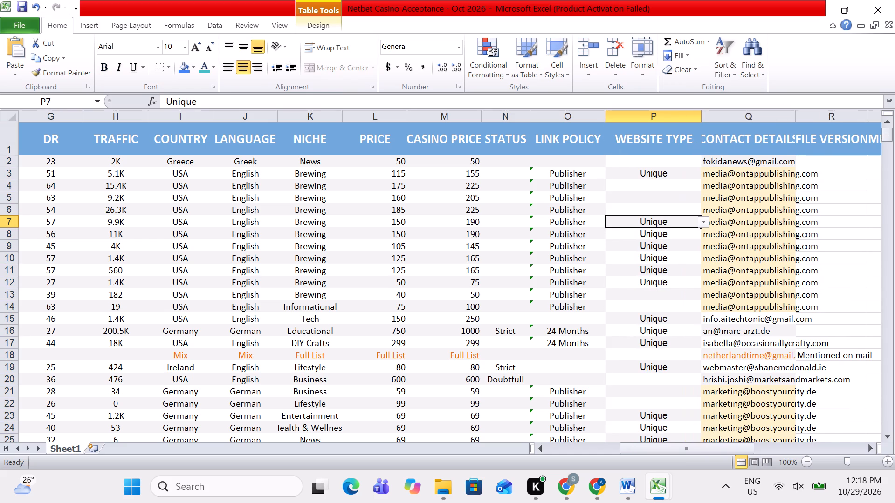
Turn off centering for the whole CONTACT DETAILS column, header included, widen the column and autofit its width.
left_click(763, 120)
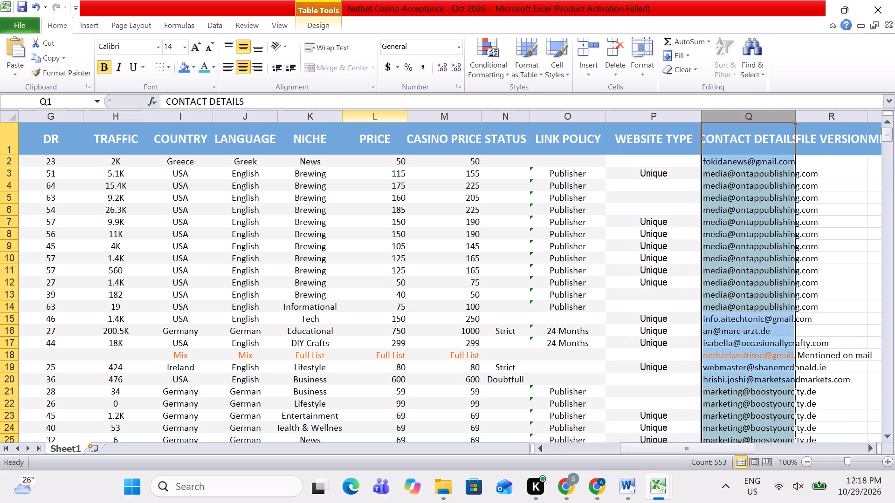
left_click(242, 65)
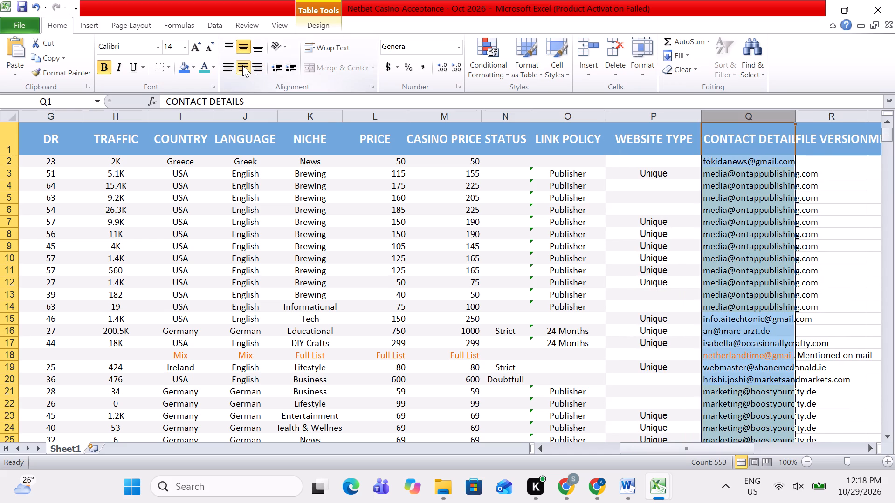
left_click_drag(797, 119, 805, 120)
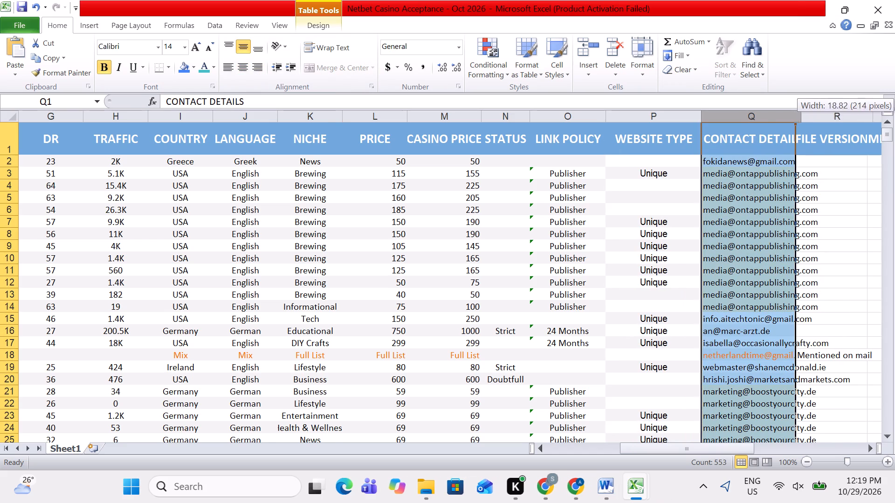
left_click_drag(805, 120, 858, 125)
left_click(810, 227)
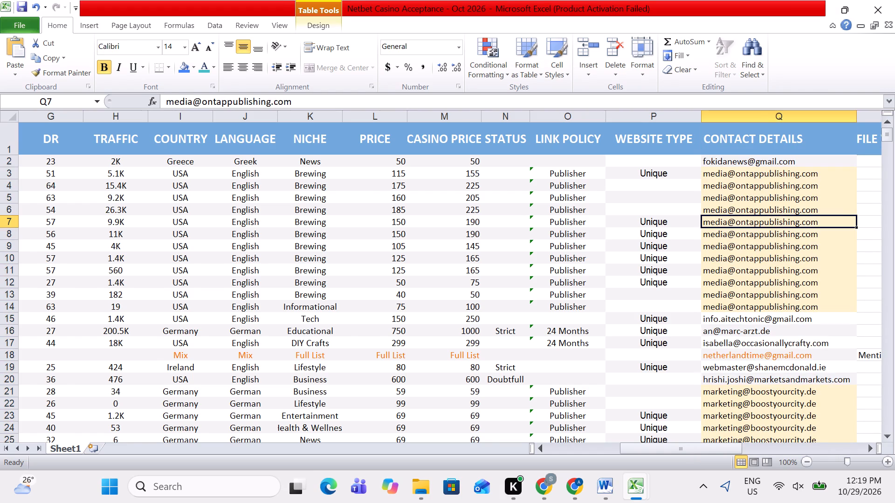
key("Right")
key("Right")
key("Right")
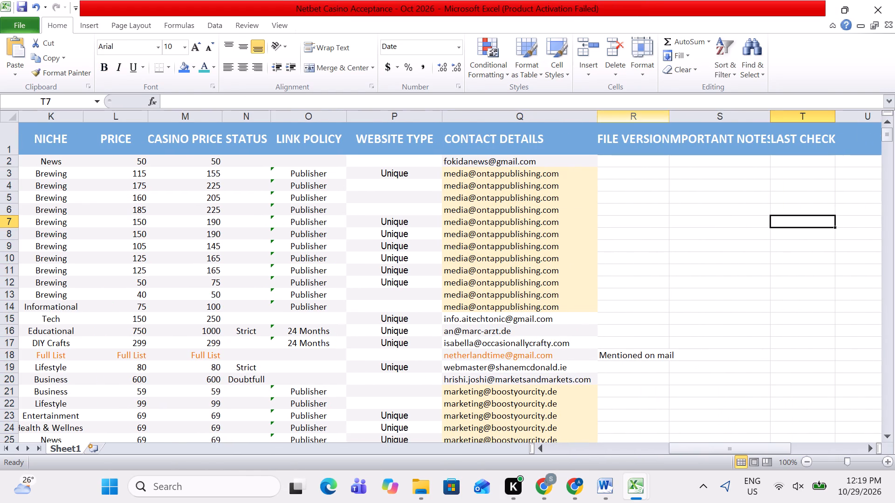
double_click(599, 119)
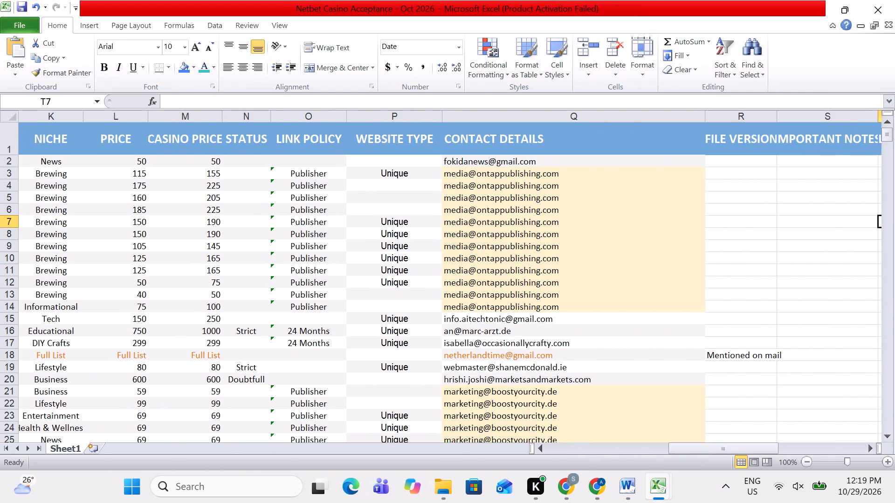
scroll(692, 285, "up", 8)
Widen the FILE VERSION column slightly and the IMPORTANT NOTES column generously so both headers fit.
left_click_drag(777, 113, 800, 115)
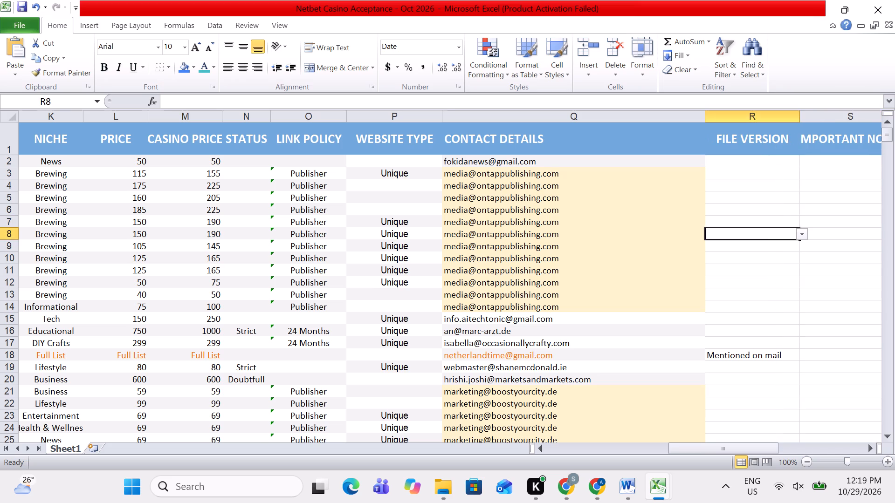
left_click(766, 237)
key("Right")
key("Right")
key("Right")
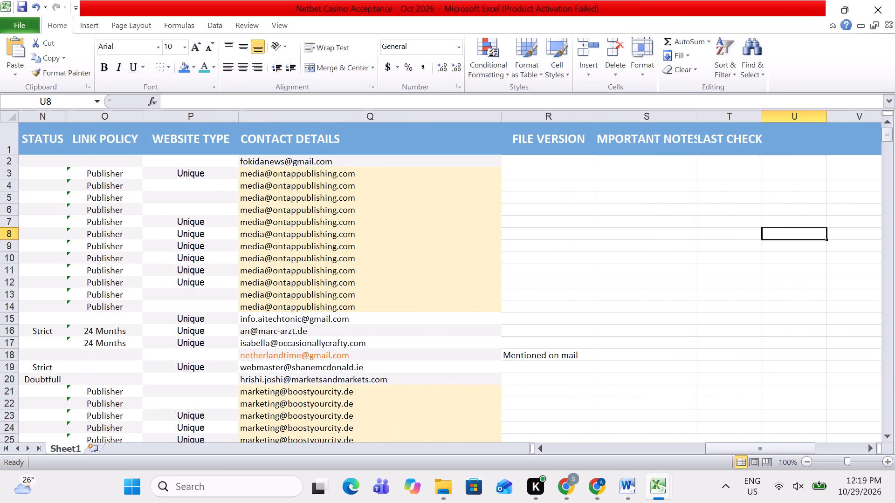
left_click_drag(696, 118, 821, 122)
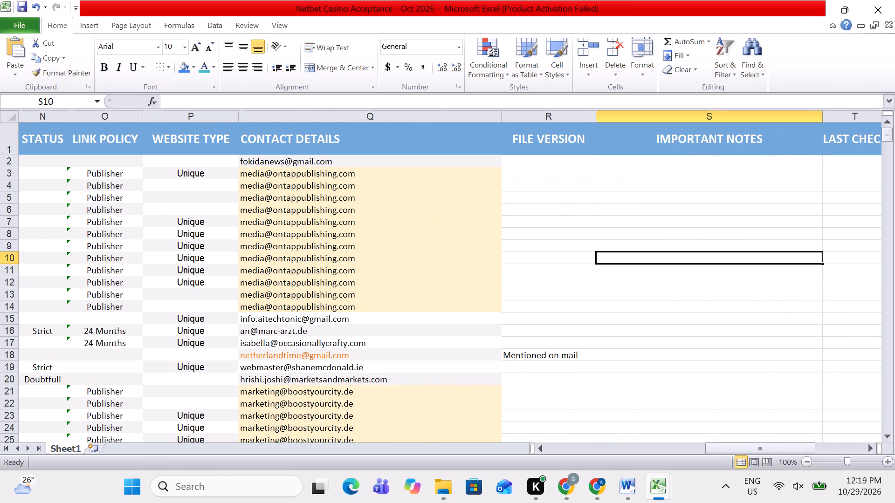
Return to the first serial number in cell A2 and save the workbook.
left_click(775, 252)
key("Left")
key("Left")
key("Left")
key("Left")
key("Left")
key("Left")
key("Left")
key("Left")
key("Left")
key("Left")
key("Left")
key("Left")
key("Left")
key("Left")
key("Left")
key("Left")
key("Left")
key("Left")
key("Left")
key("Left")
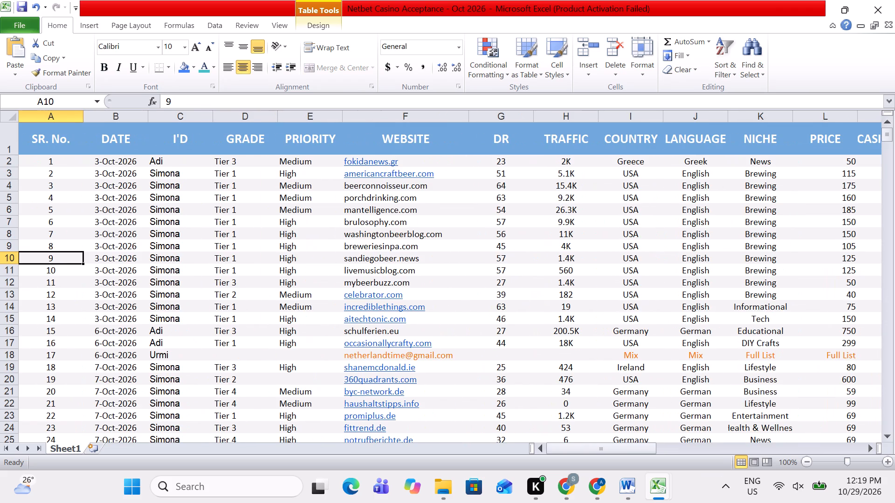
key("ctrl+Up")
key("Down")
key("Right")
key("Left")
key("ctrl+s")
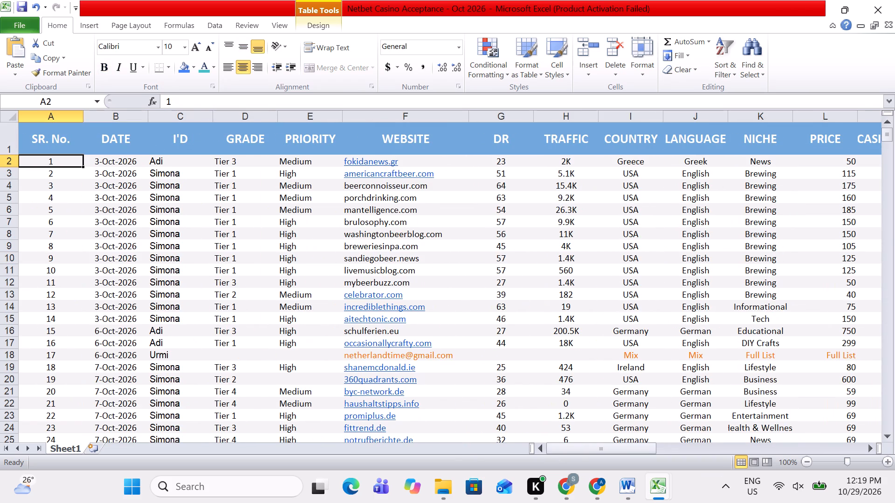
key("ctrl+s")
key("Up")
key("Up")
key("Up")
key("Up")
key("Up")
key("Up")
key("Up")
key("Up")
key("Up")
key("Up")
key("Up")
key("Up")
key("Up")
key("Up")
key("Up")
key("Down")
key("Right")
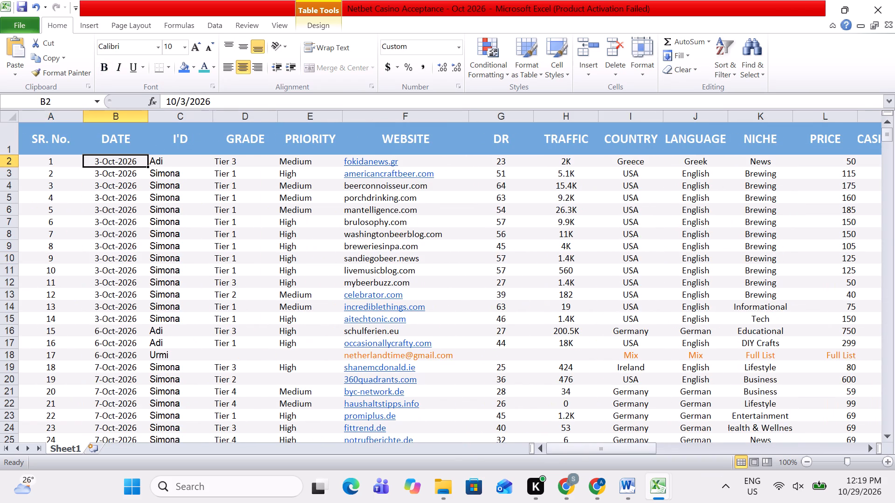
Rename the Sheet1 worksheet as Data.
double_click(66, 446)
key("BackSpace")
key("shift+s")
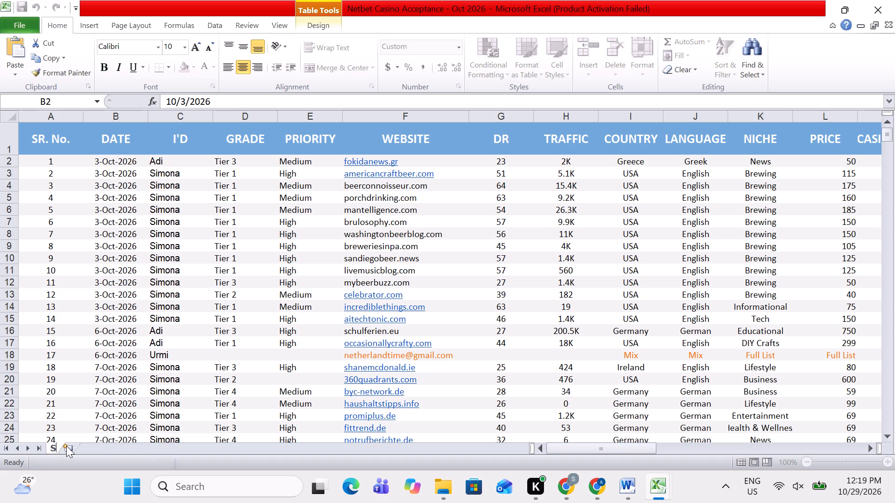
key("BackSpace")
key("shift+d")
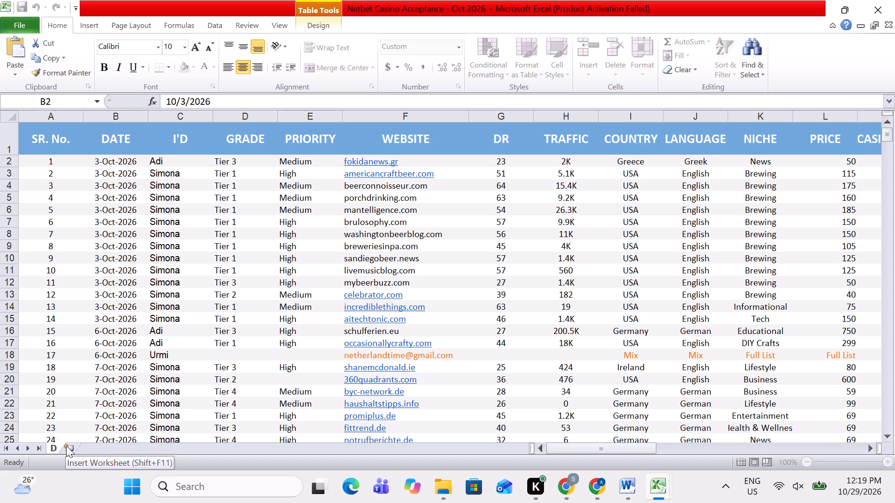
type("ata")
left_click(186, 398)
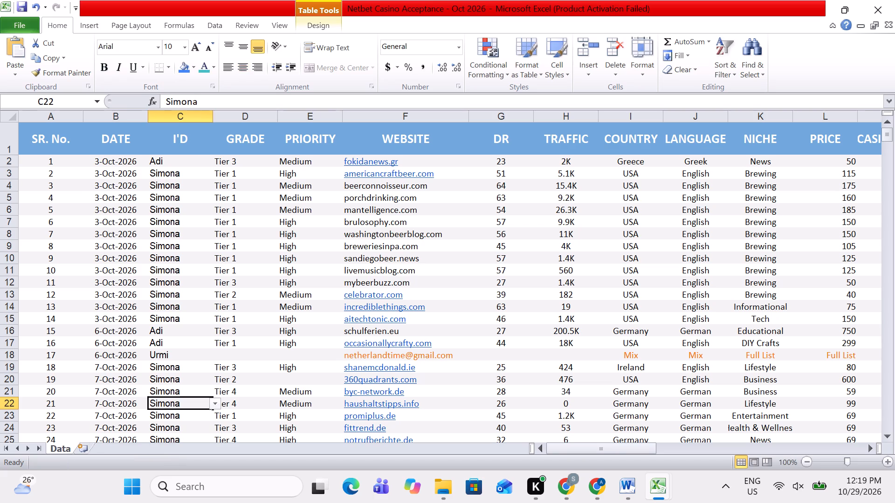
Select the first serial number in cell A2, save the workbook, skim the rows below and save again.
key("Left")
key("Left")
key("Left")
key("Left")
key("Left")
key("Left")
key("Left")
key("ctrl+Up")
key("Down")
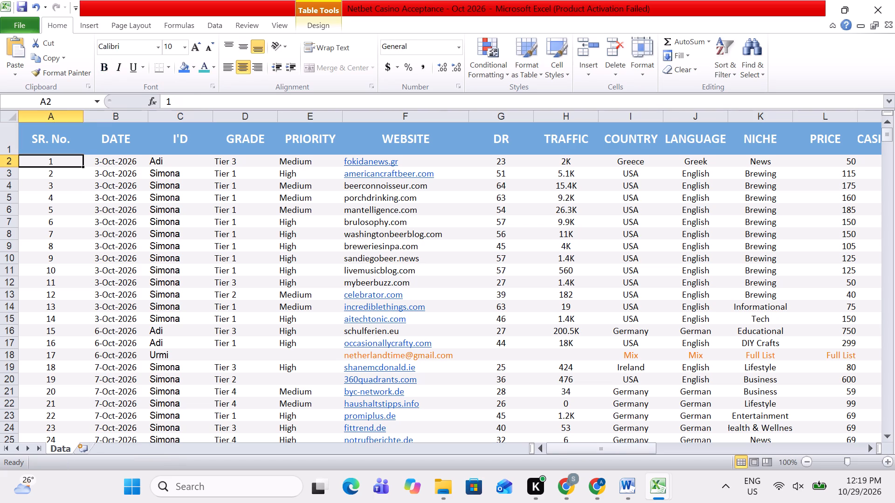
key("ctrl+s")
key("ctrl+s")
key("ctrl+s")
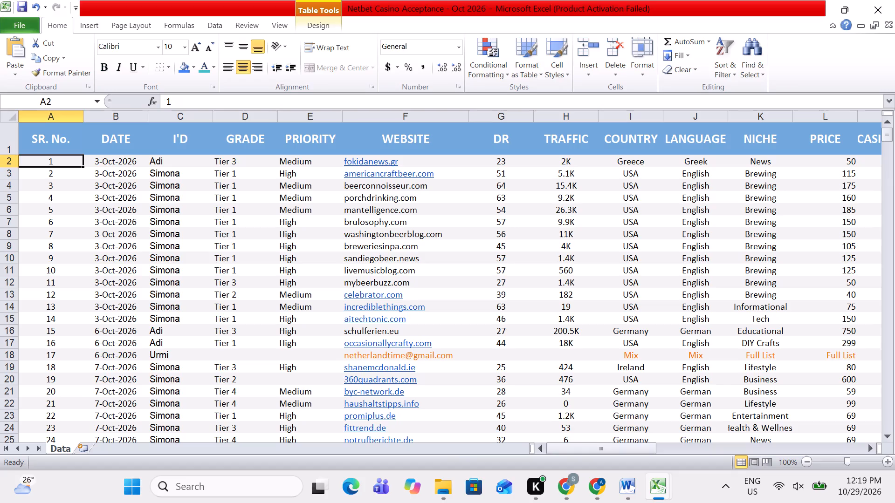
key("ctrl+s")
key("ctrl+s")
key("ctrl+s")
key("ctrl+s")
scroll(435, 387, "down", 16)
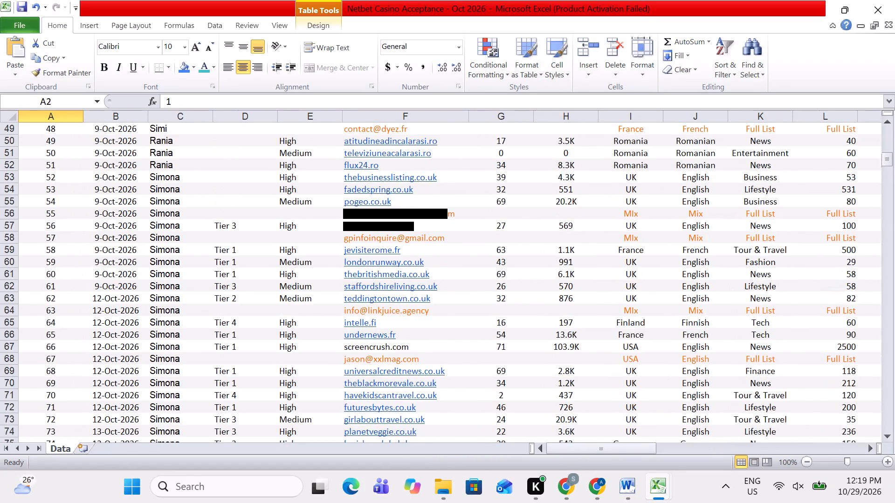
scroll(419, 383, "down", 6)
scroll(416, 385, "up", 20)
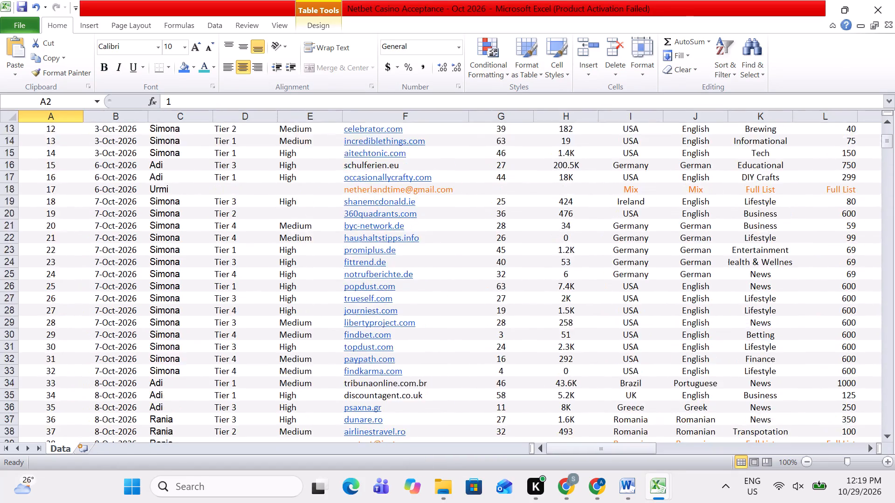
scroll(416, 385, "up", 14)
key("ctrl+s")
key("ctrl+s")
key("ctrl+s")
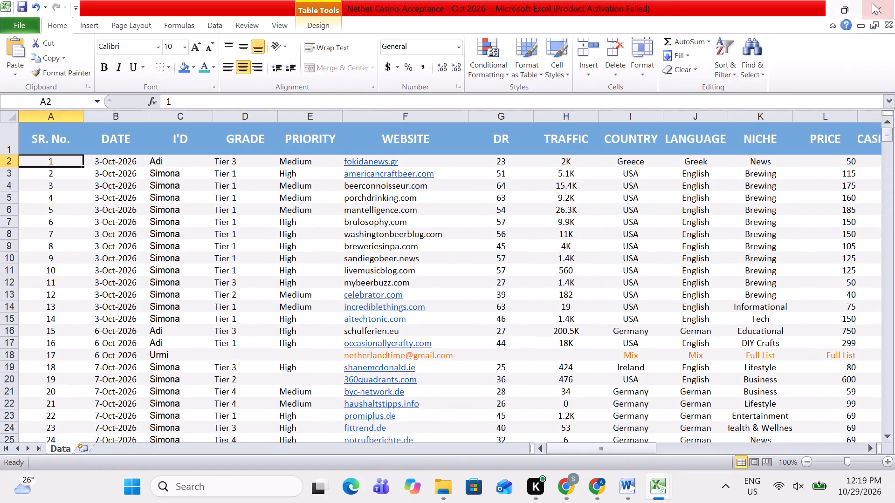
Close the Netbet Casino Acceptance - Oct 2026 workbook.
left_click(888, 0)
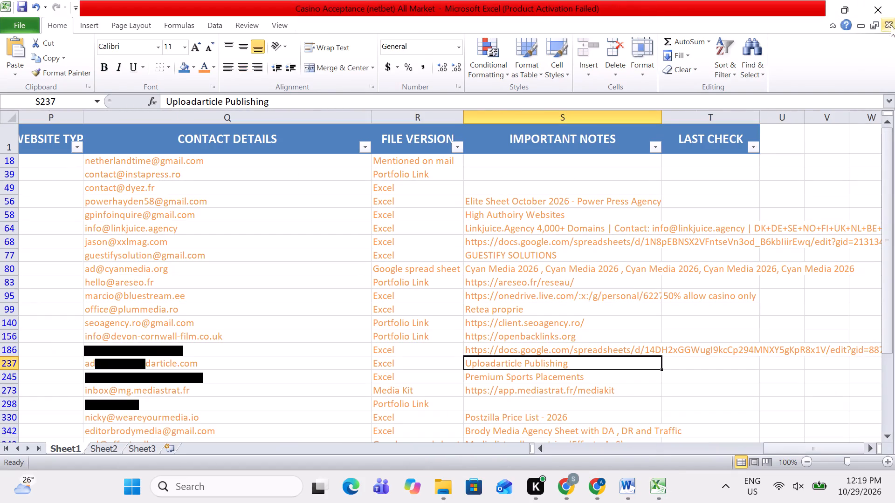
Close the Casino Acceptance (netbet) All Market workbook.
left_click(888, 8)
left_click(451, 270)
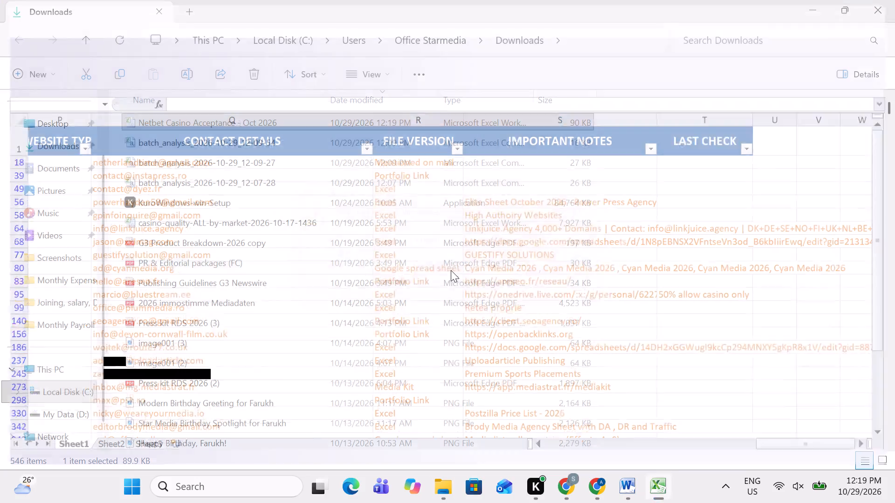
Switch to the Chrome window with the Netbet Casino Acceptance - Oct 2026 Google Sheet and close that sheet's tab.
key("alt+Tab")
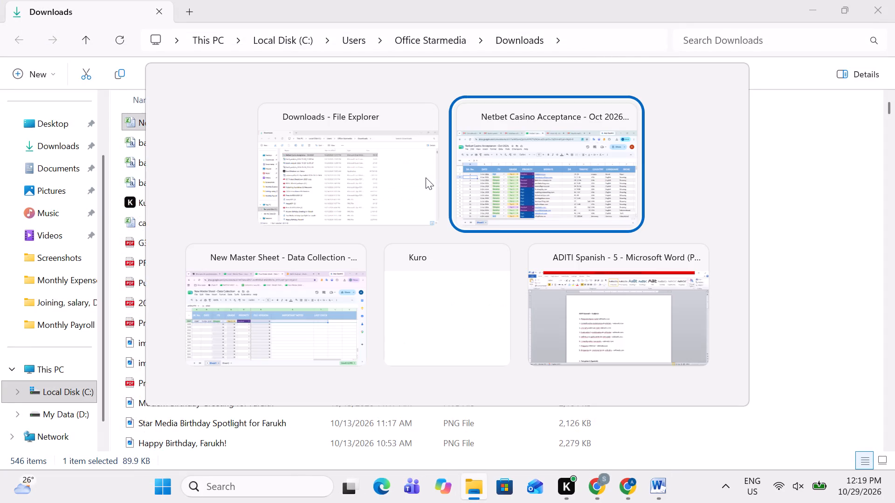
key("alt+Tab")
key("alt+Tab")
key("alt+Tab")
key("alt+Tab")
key("alt+Tab")
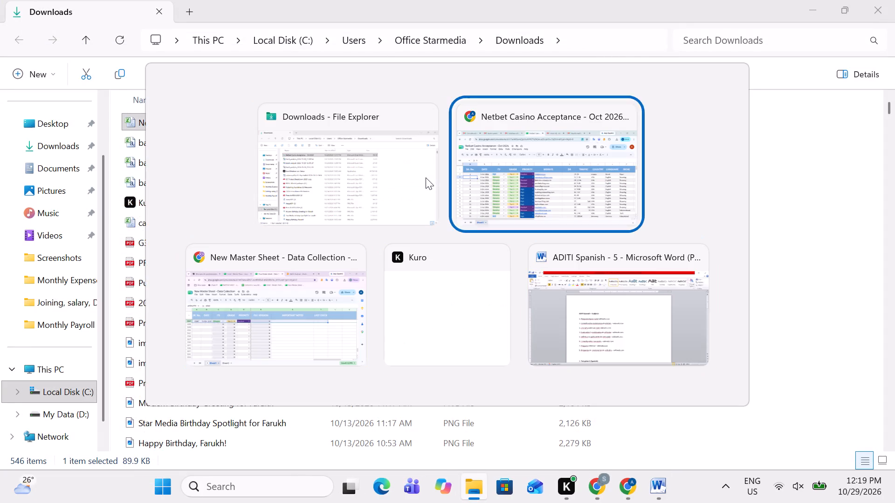
key("alt+Tab")
key("alt+Tab")
key("alt+Tab")
key("alt+Tab")
key("alt+Tab")
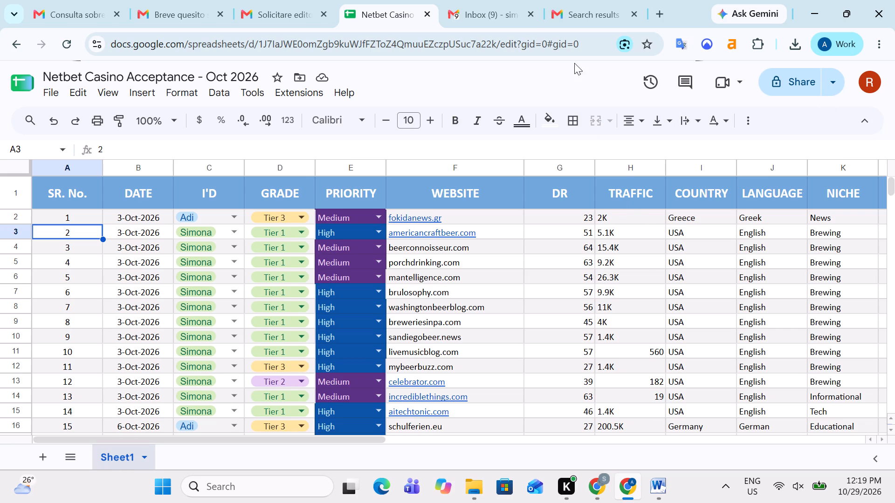
left_click(430, 14)
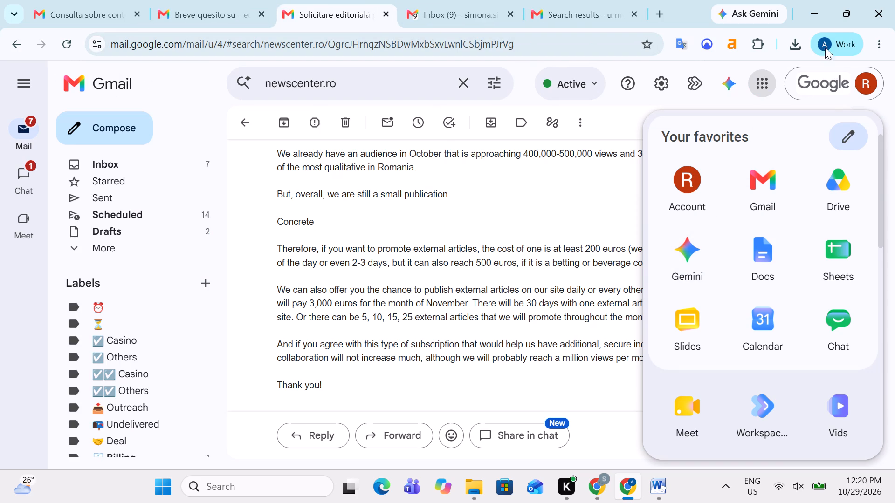
Minimize the browser window that holds the Gmail tabs.
double_click(824, 17)
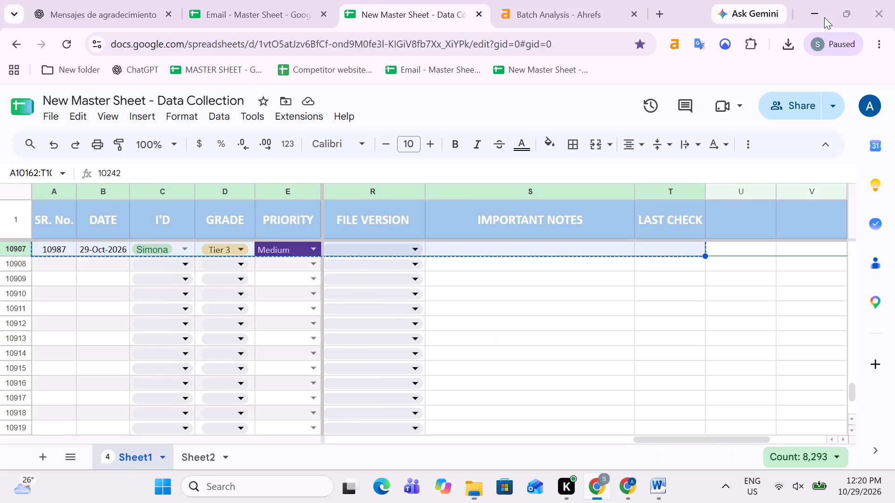
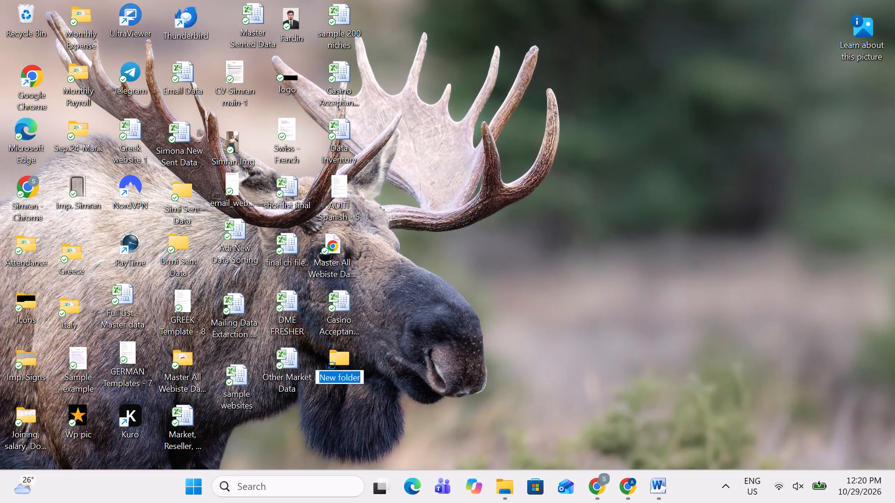
Name the new desktop folder Netbet Data.
key("BackSpace")
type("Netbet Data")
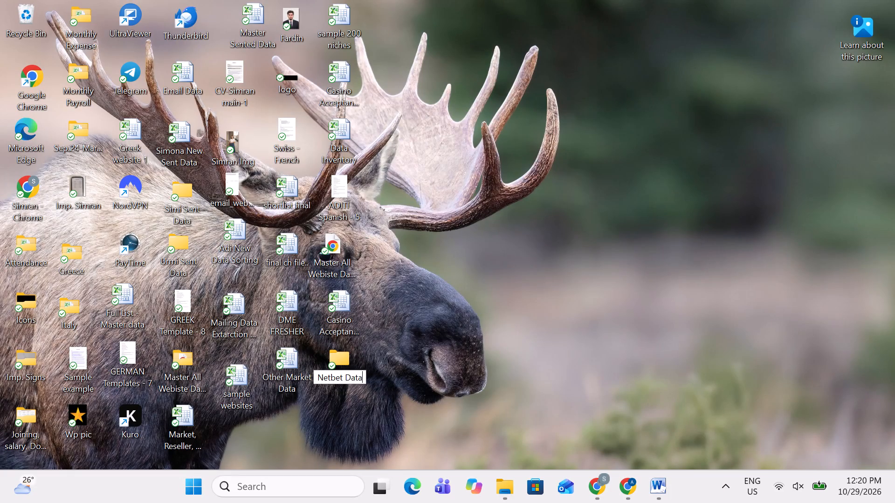
left_click(492, 345)
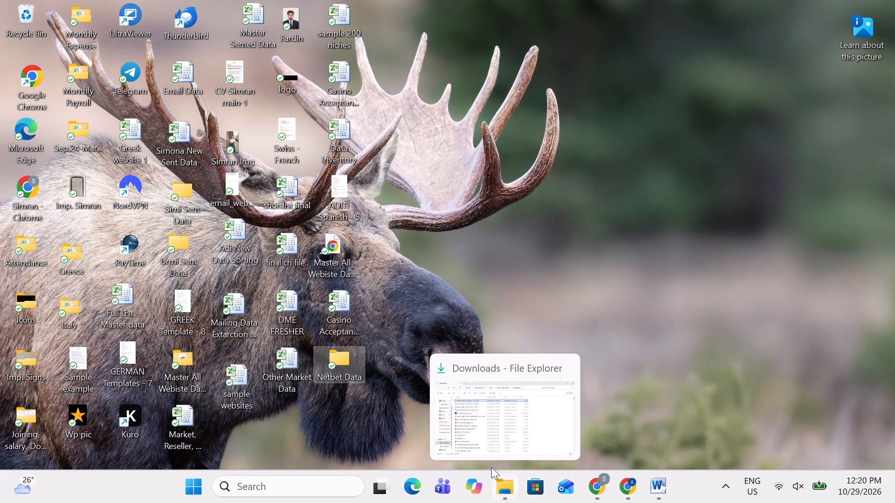
Switch to the open Downloads folder in File Explorer containing the Netbet Casino Acceptance - Oct 2026 workbook.
left_click(472, 413)
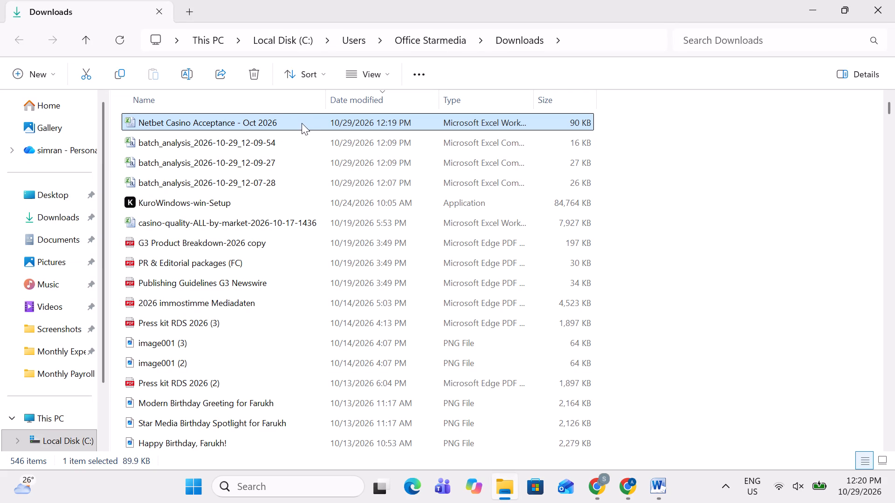
Move the Netbet Casino Acceptance - Oct 2026 workbook and the three batch_analysis_2026-10-29 files from Downloads into the desktop's Netbet Data folder.
key("shift+Down")
key("shift+Down")
key("shift+Down")
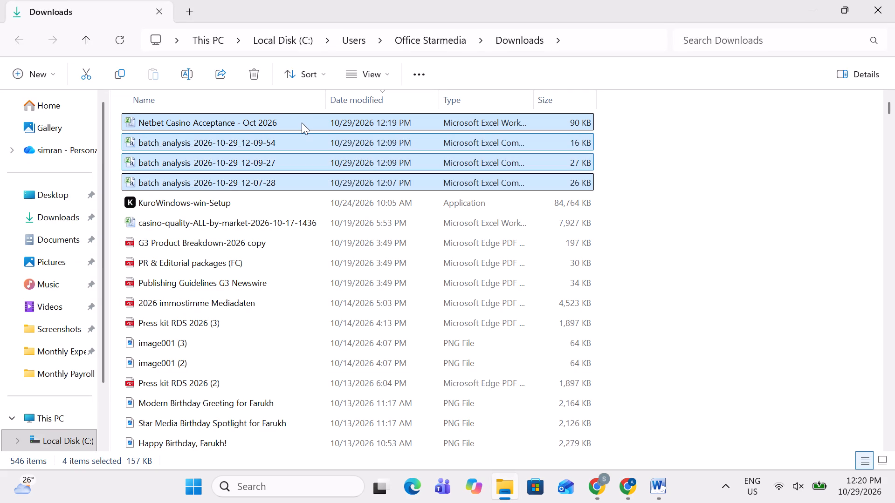
right_click(302, 122)
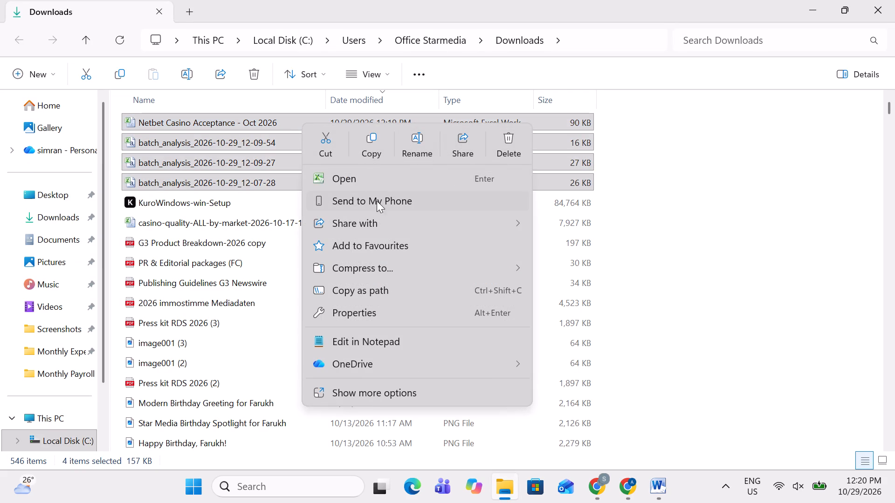
left_click(338, 146)
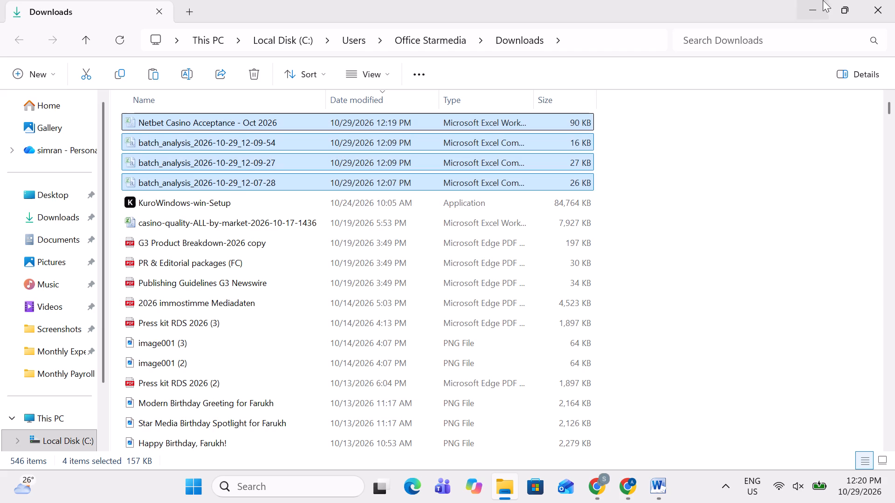
left_click(818, 12)
double_click(341, 362)
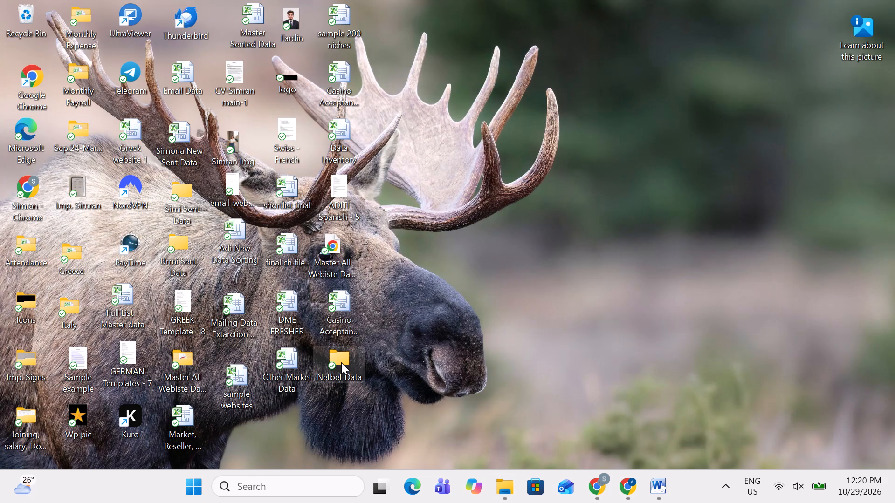
left_click(229, 171)
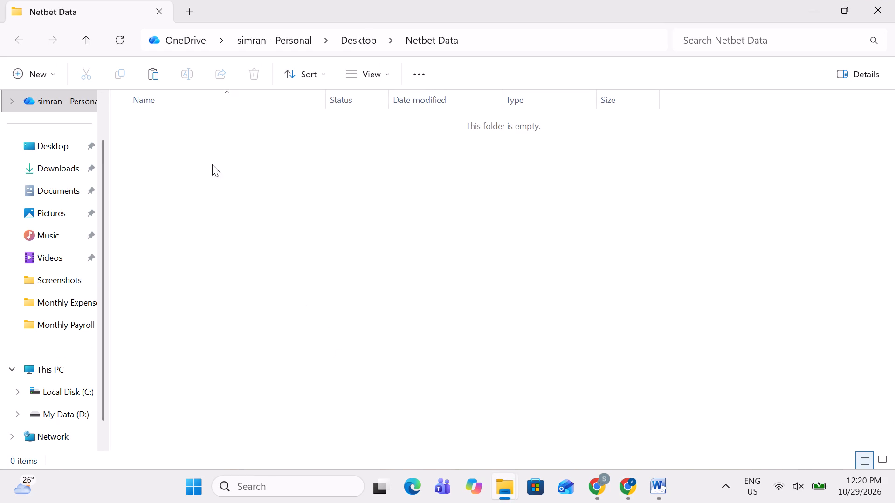
key("ctrl+shift+v")
key("ctrl+v")
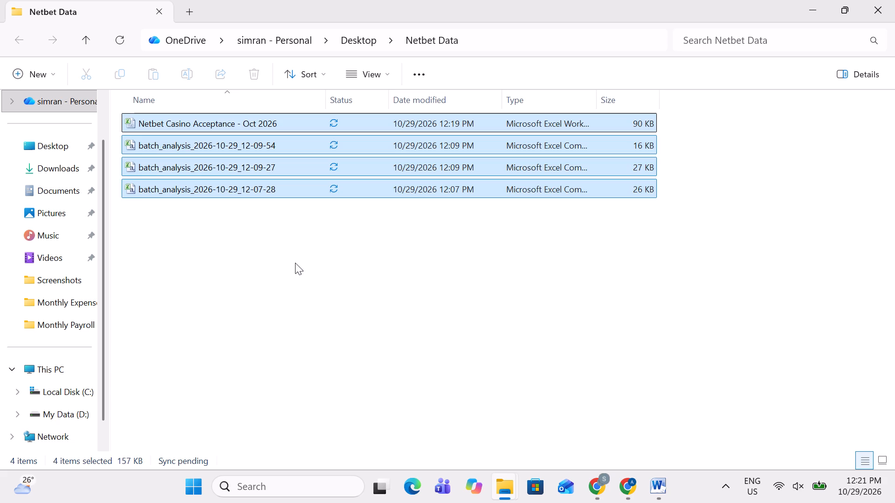
left_click(295, 263)
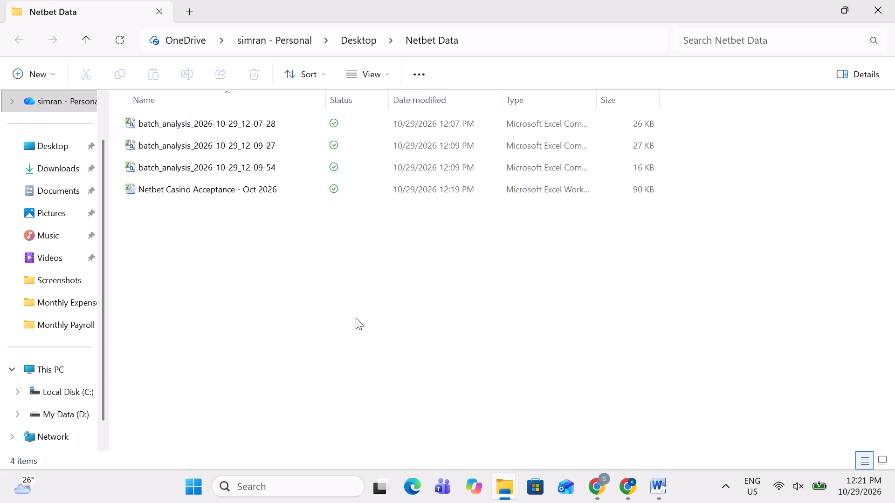
Close the Netbet Data folder window.
key("ctrl+s")
key("ctrl+s")
scroll(332, 223, "down", 7)
scroll(318, 275, "up", 7)
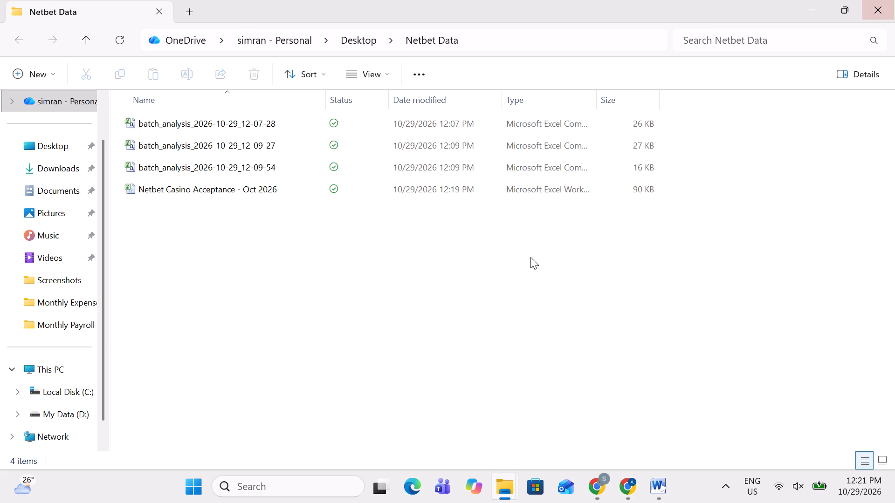
left_click(885, 8)
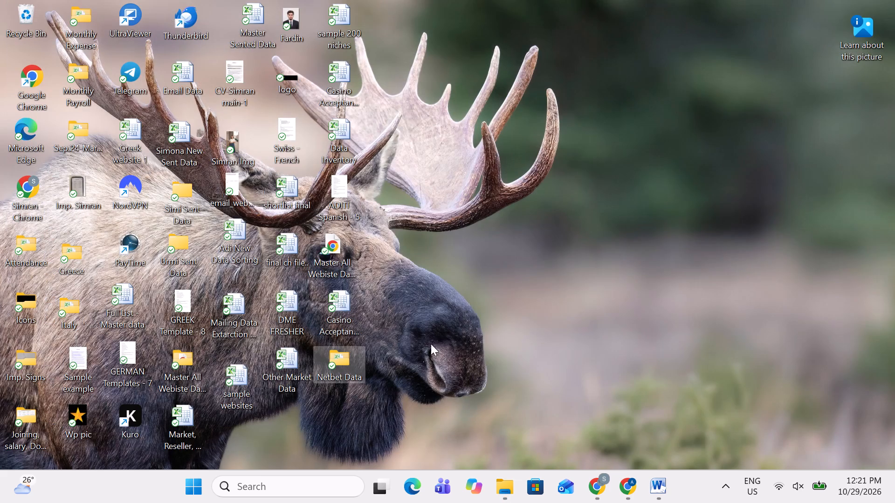
Reopen the Netbet Data folder from the desktop to check its files.
double_click(346, 362)
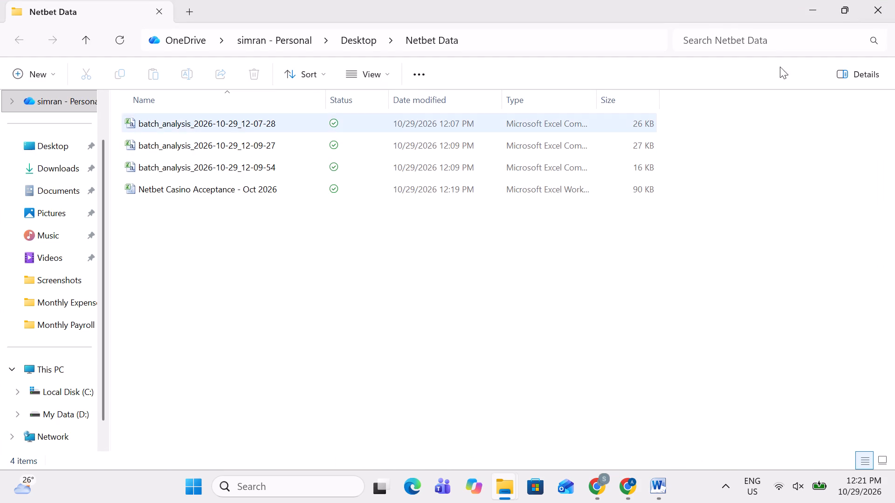
Close the Netbet Data folder window.
left_click(887, 12)
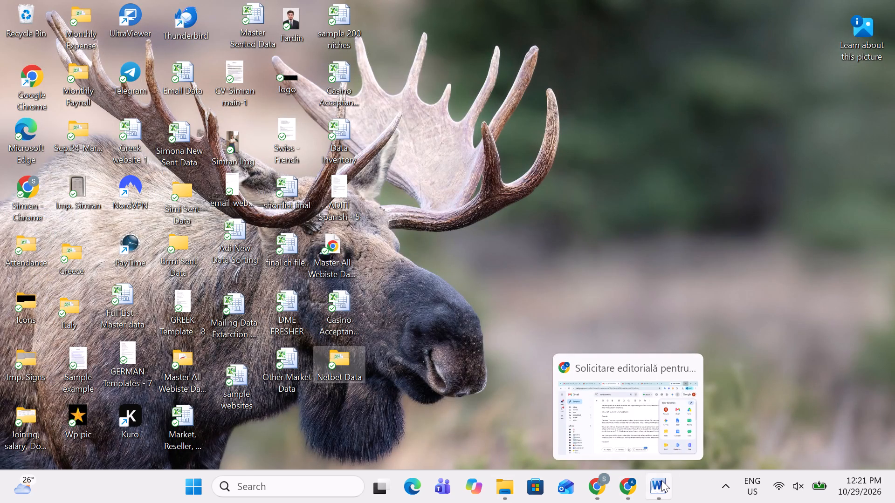
Switch to the open ADITI Spanish - 5 Word document and close it.
left_click(674, 424)
left_click(879, 0)
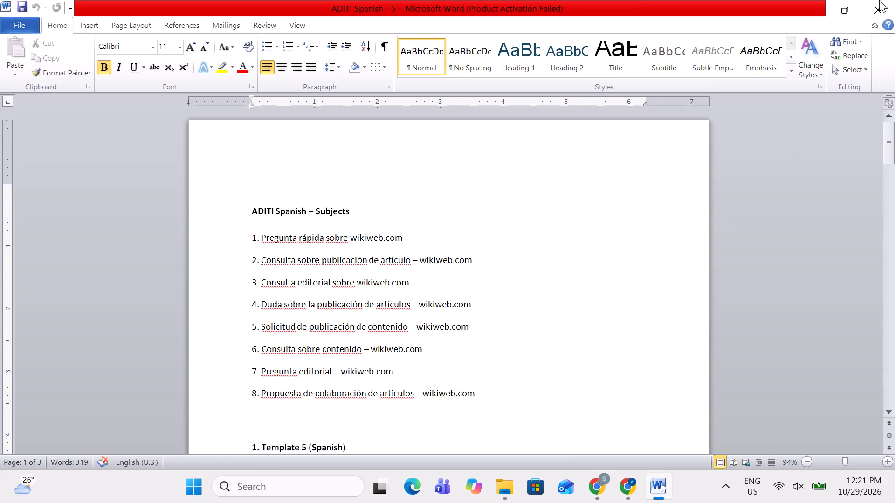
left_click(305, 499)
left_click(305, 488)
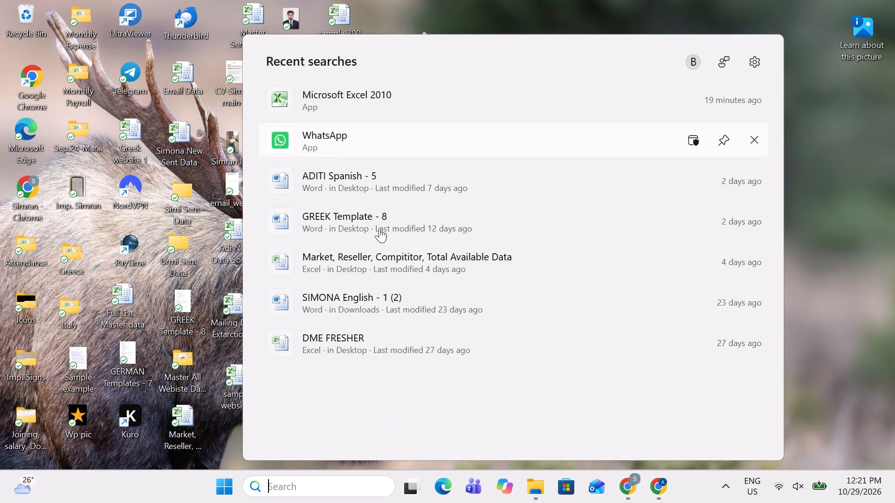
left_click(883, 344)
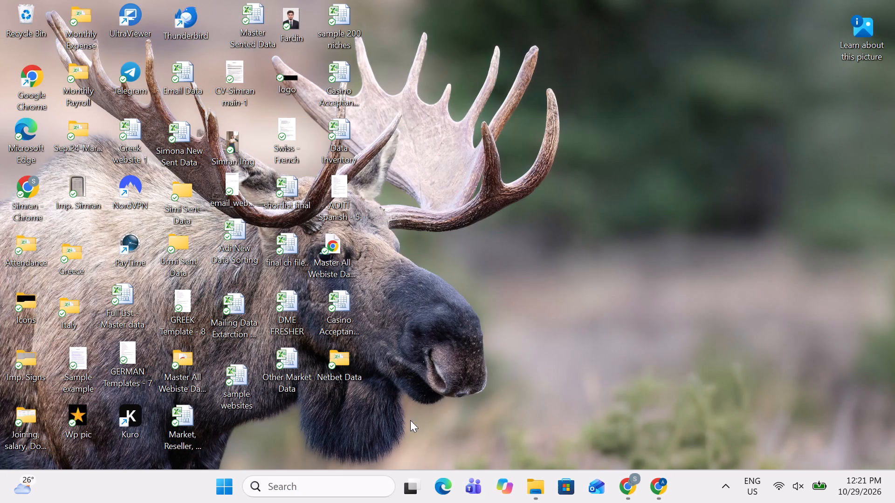
Launch WhatsApp from the recent Windows searches.
left_click(307, 502)
left_click(308, 481)
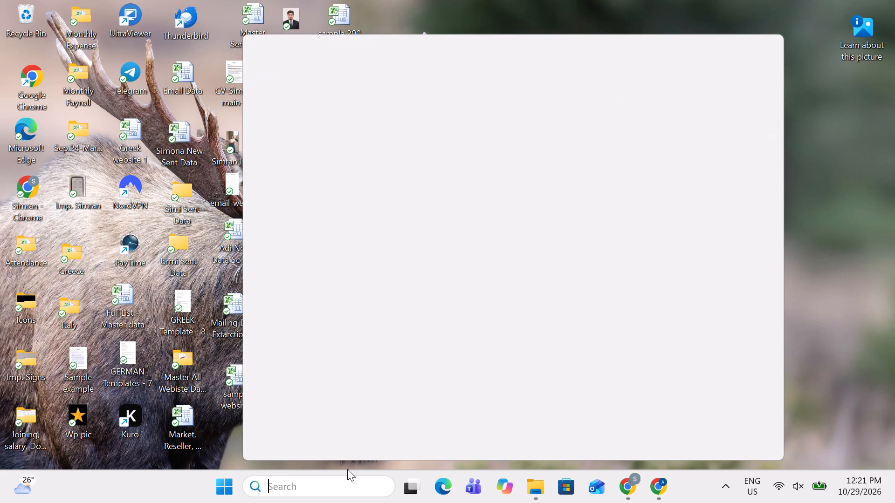
left_click(390, 130)
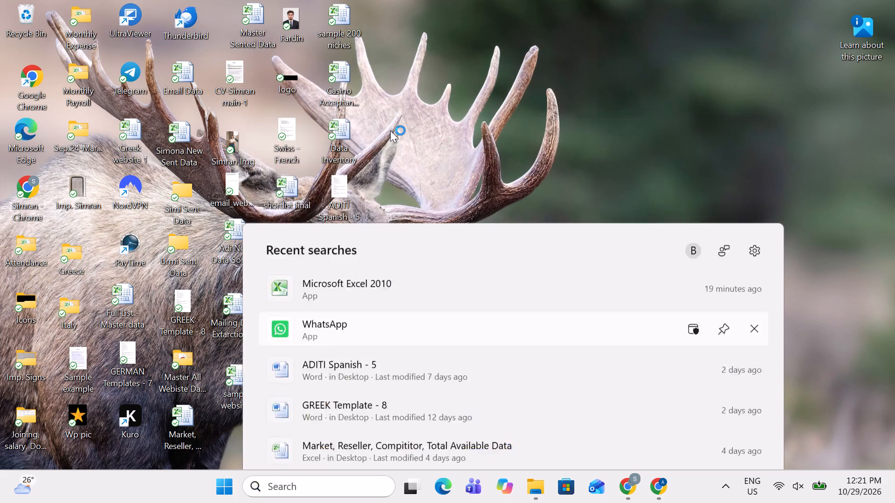
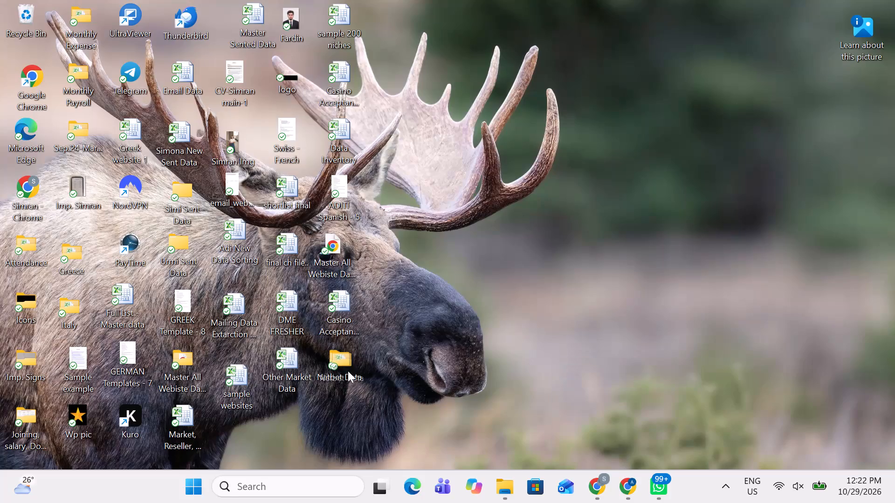
Open the Netbet Casino Acceptance - Oct 2026 workbook from the desktop's Netbet Data folder.
double_click(340, 360)
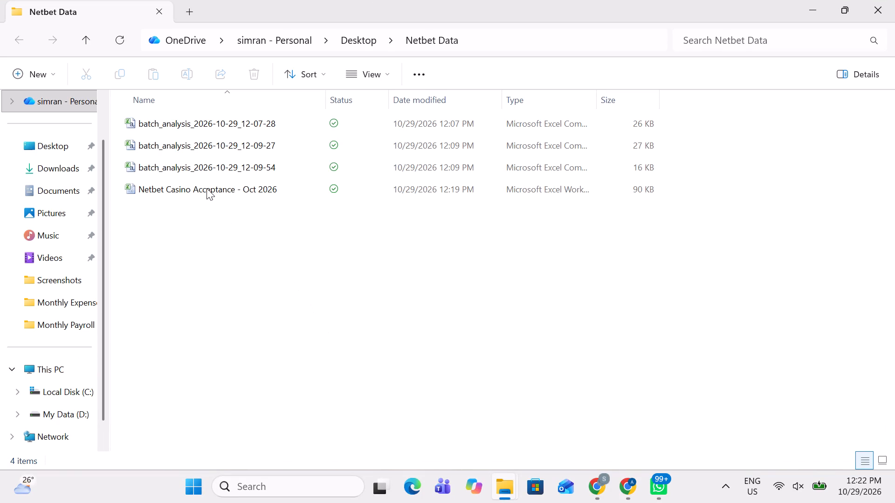
double_click(207, 188)
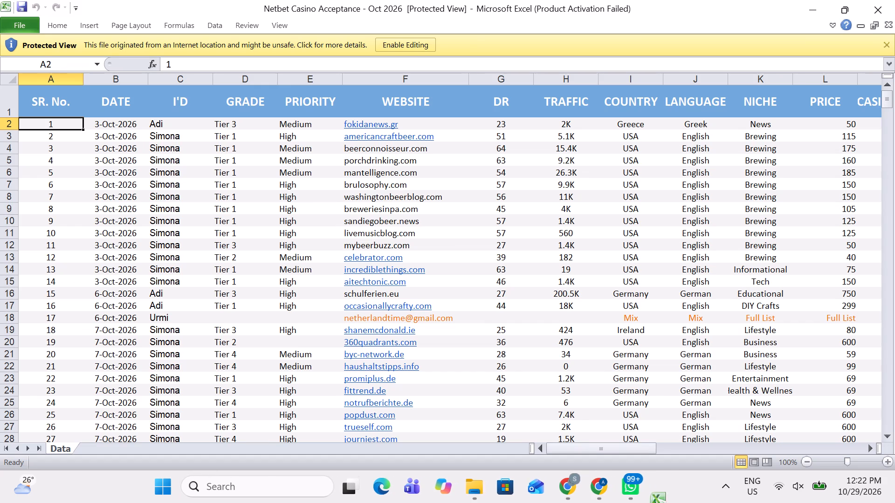
Enable editing in the protected Netbet Casino Acceptance - Oct 2026 workbook and skim the Data sheet's rows.
left_click(604, 89)
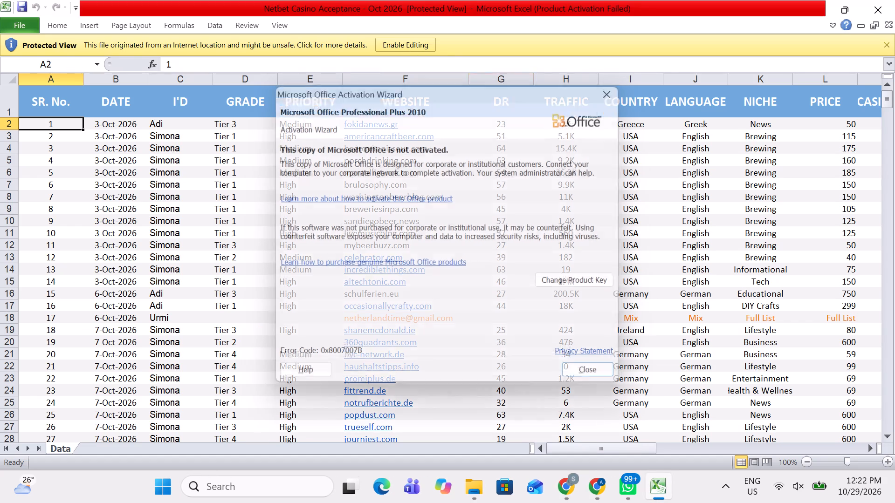
left_click(418, 42)
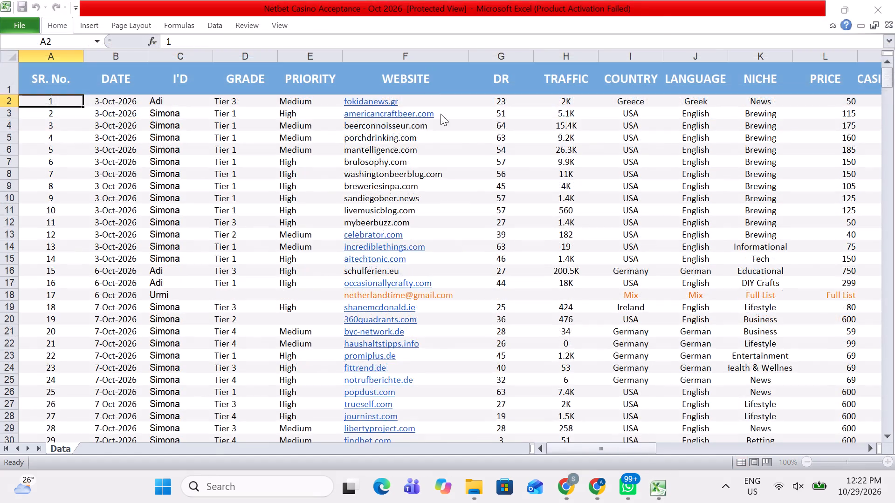
scroll(473, 279, "down", 13)
scroll(260, 413, "down", 3)
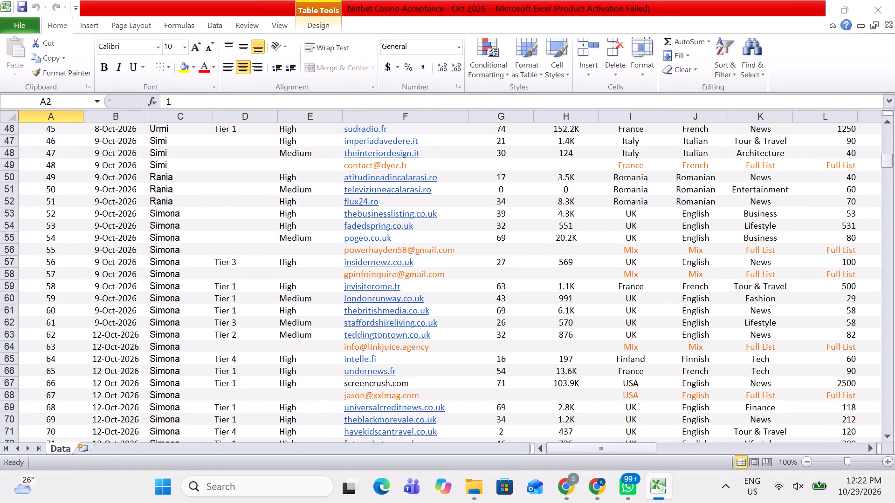
scroll(242, 413, "down", 2)
scroll(165, 401, "up", 20)
scroll(165, 401, "up", 11)
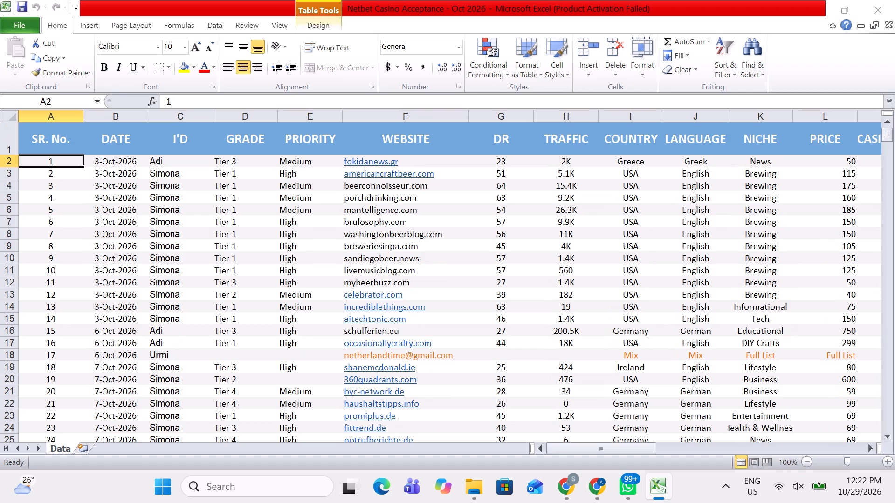
Add a new worksheet after the Data sheet and name it BA 1.
left_click(81, 450)
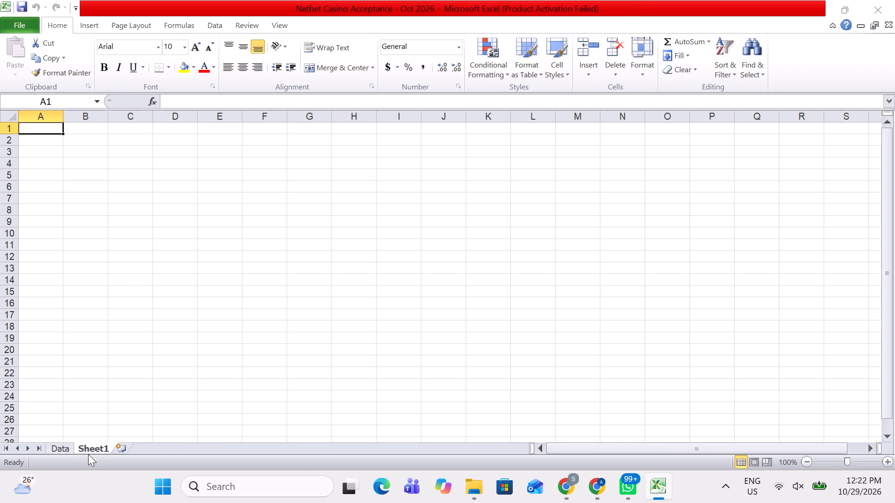
double_click(89, 449)
key("BackSpace")
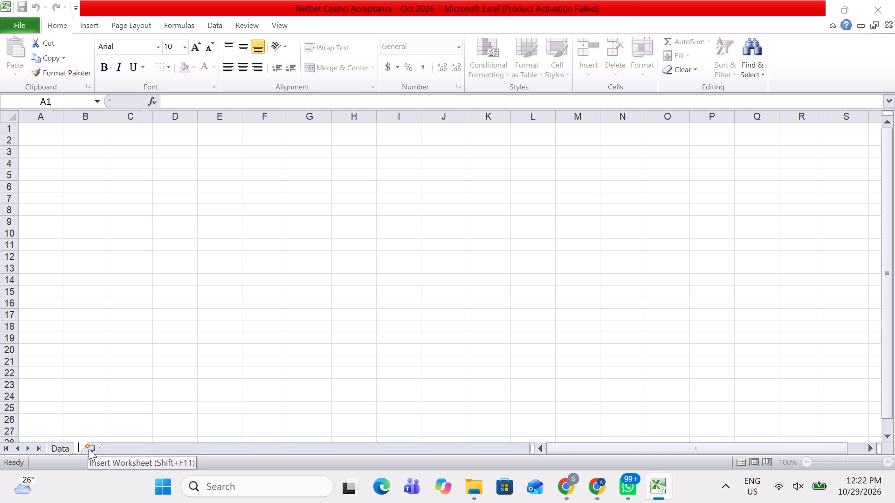
type("BA")
key("BackSpace")
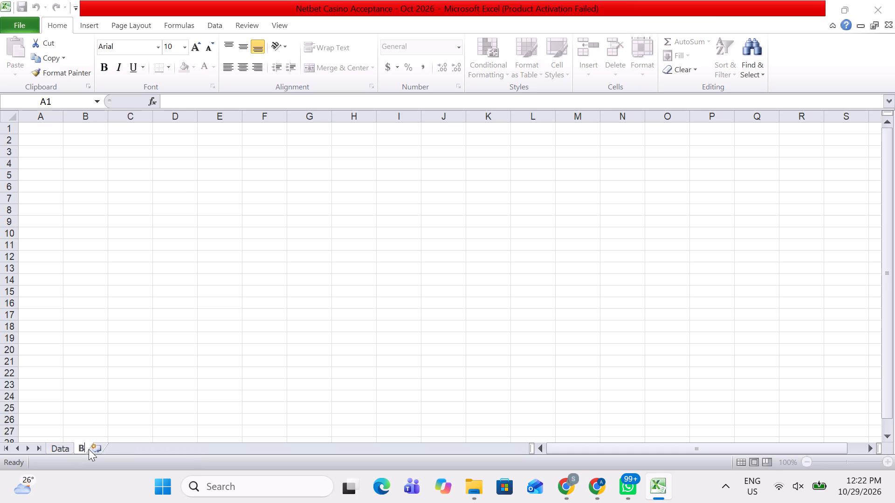
key("a")
type("ch")
key("BackSpace")
key("BackSpace")
key("BackSpace")
type("A 1")
left_click(136, 312)
Open the batch_analysis_2026-10-29_12-07-28 file from the Netbet Data folder and look across its first record's columns.
key("alt+Tab")
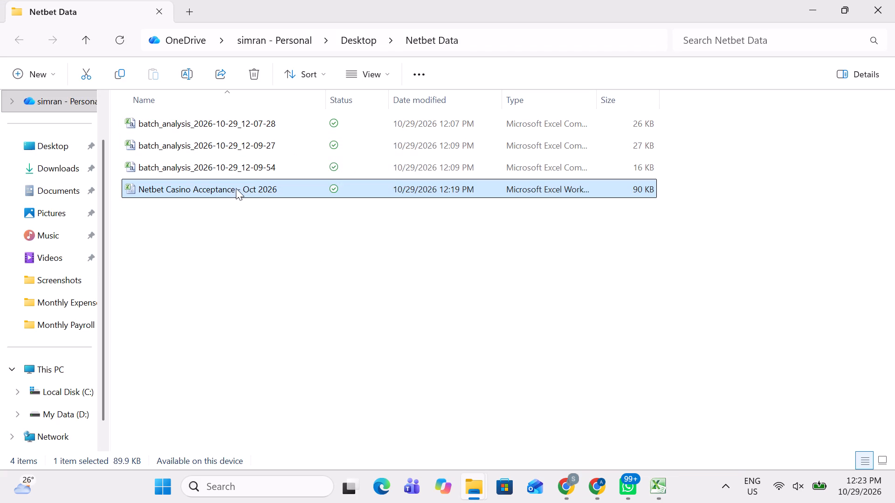
key("alt+Tab")
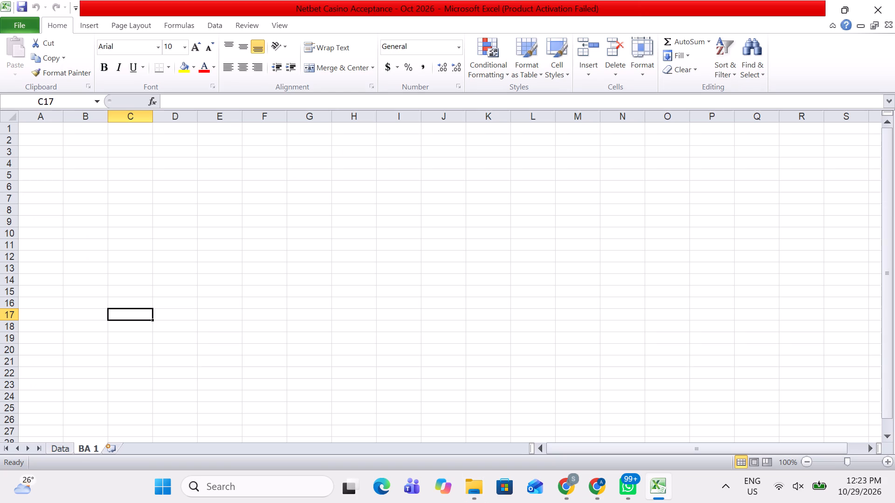
left_click(51, 447)
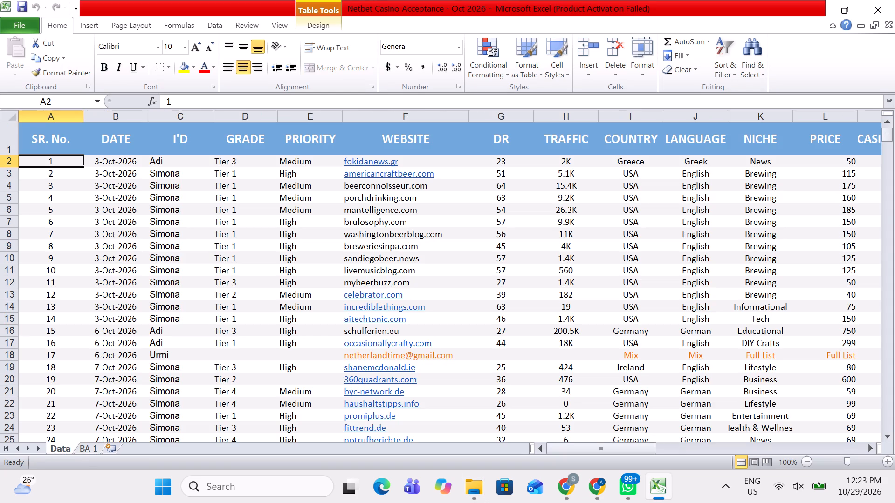
key("alt+Tab")
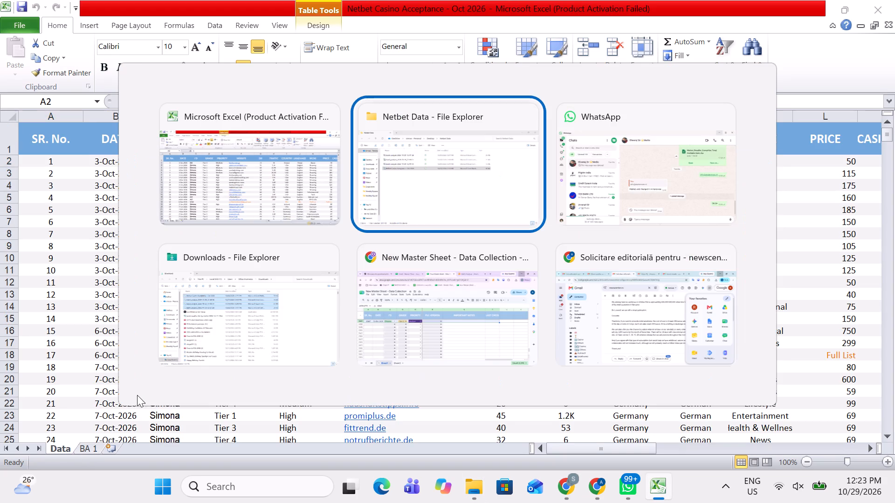
double_click(258, 120)
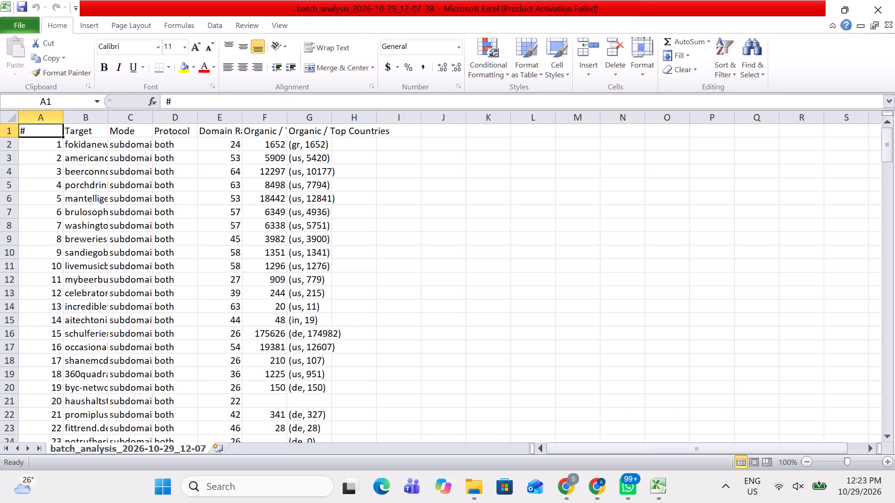
left_click(127, 146)
key("Left")
key("Left")
key("Left")
key("Left")
key("Left")
key("Left")
key("Left")
key("Left")
key("Left")
key("Left")
key("Left")
key("Left")
key("Left")
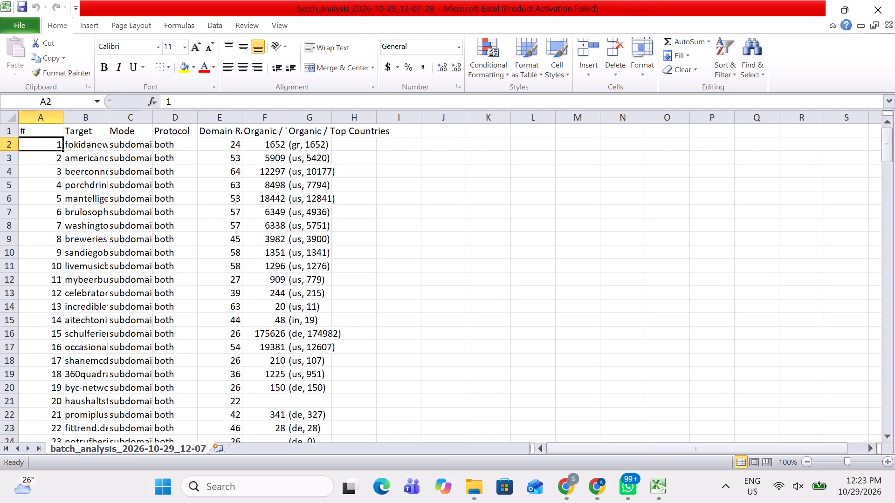
key("Right")
key("Right")
key("Right")
key("Right")
key("Right")
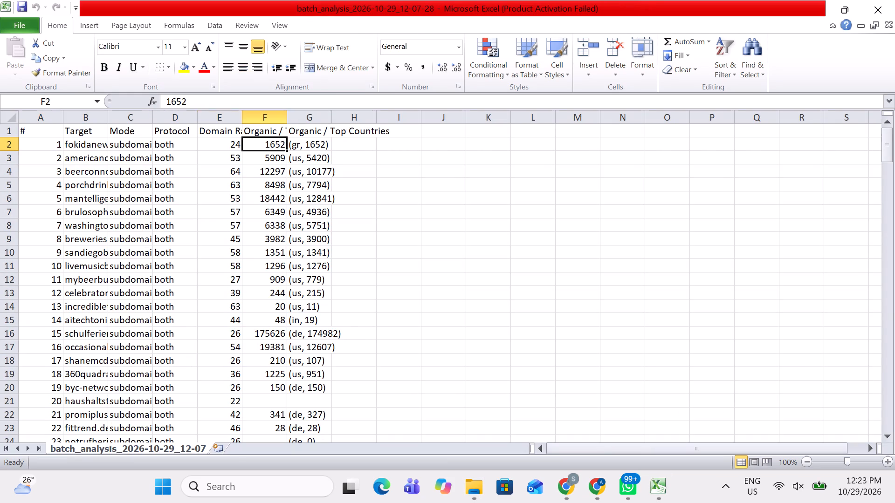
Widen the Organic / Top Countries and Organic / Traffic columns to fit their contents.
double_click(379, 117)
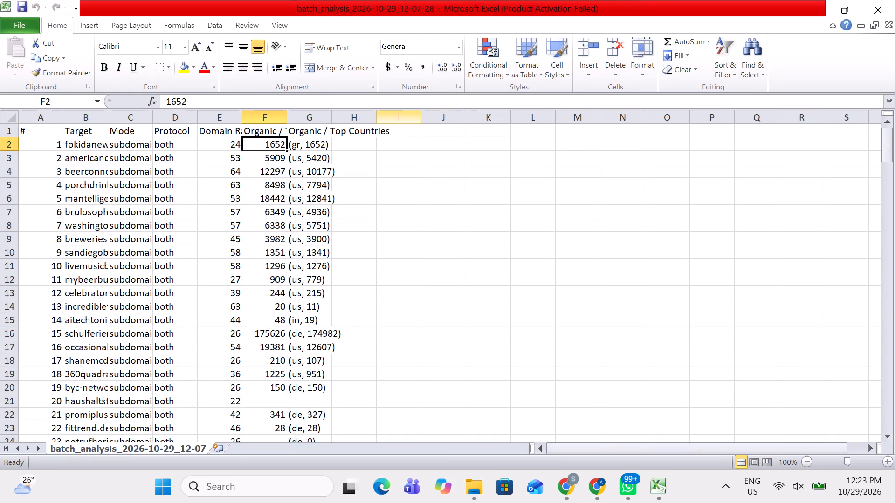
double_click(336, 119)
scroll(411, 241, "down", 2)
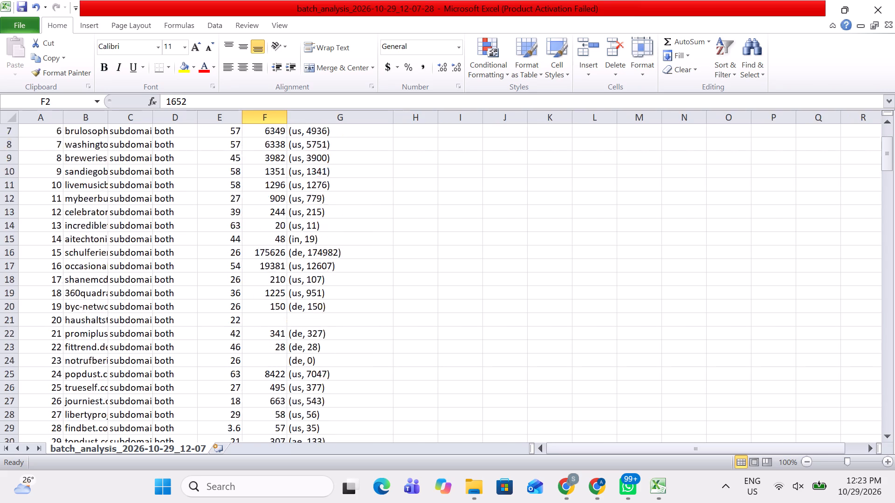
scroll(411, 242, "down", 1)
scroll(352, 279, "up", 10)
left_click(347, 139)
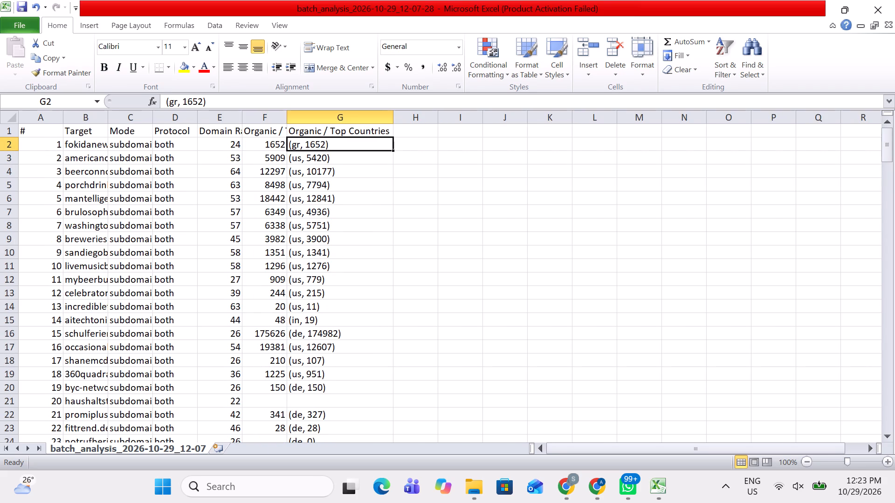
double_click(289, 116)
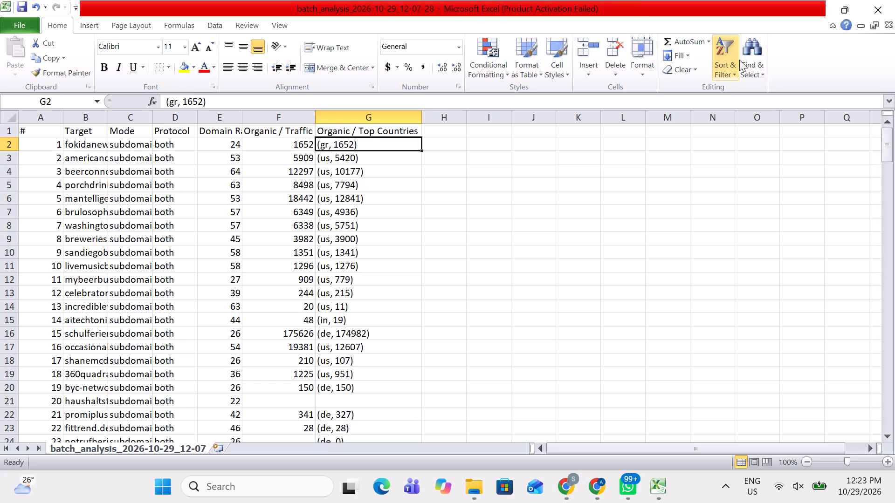
Close the batch_analysis_2026-10-29_12-07-28 file without saving its changes.
left_click(883, 4)
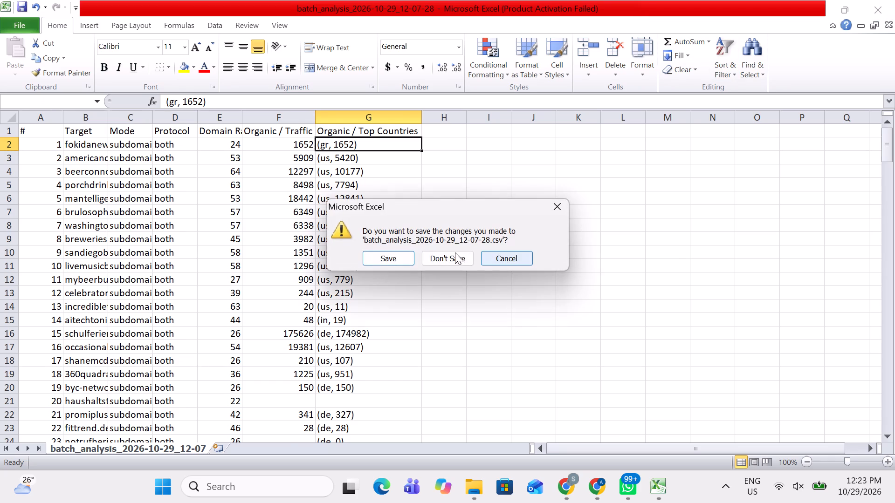
left_click(454, 253)
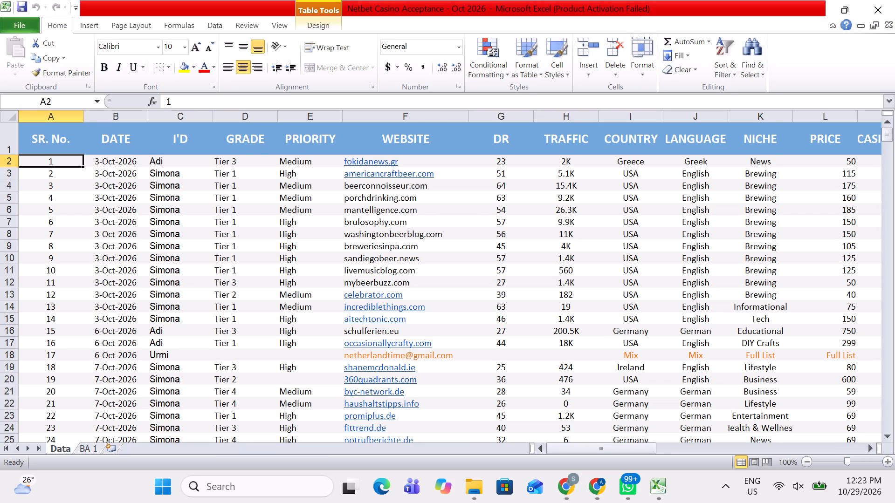
Delete the three batch_analysis files from the Netbet Data folder and close the folder window.
key("alt+Tab")
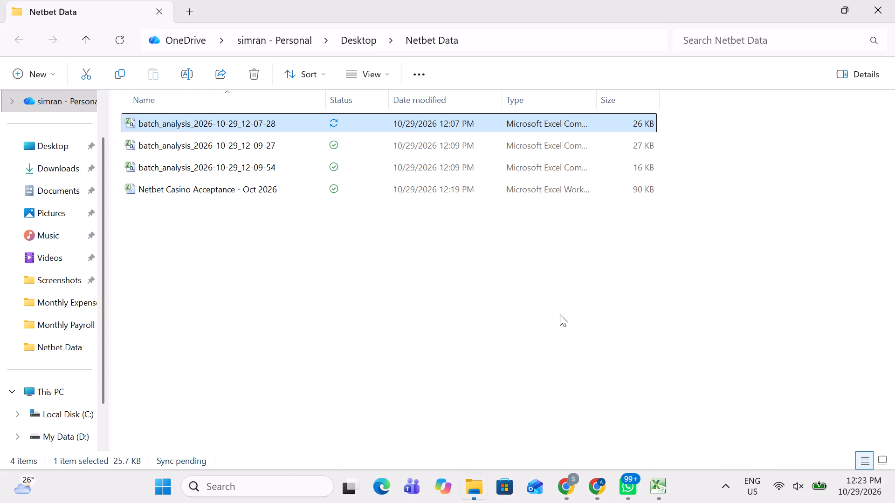
key("shift+Down")
key("shift+Down")
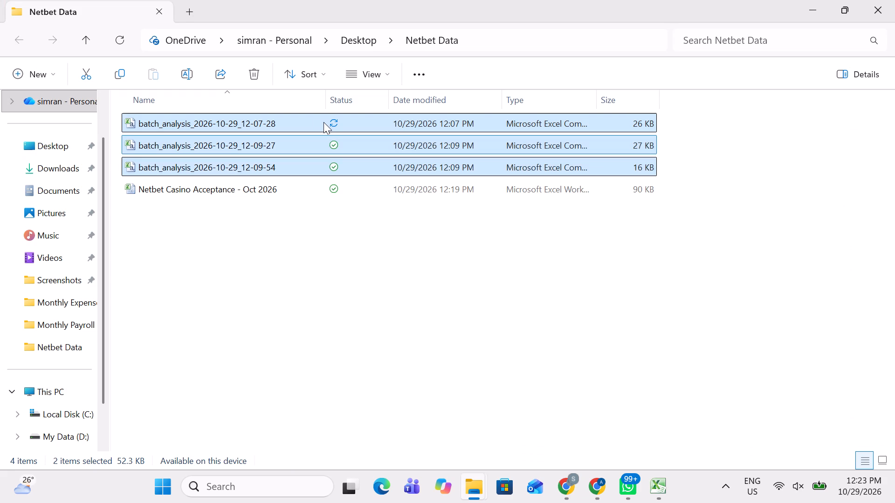
right_click(324, 122)
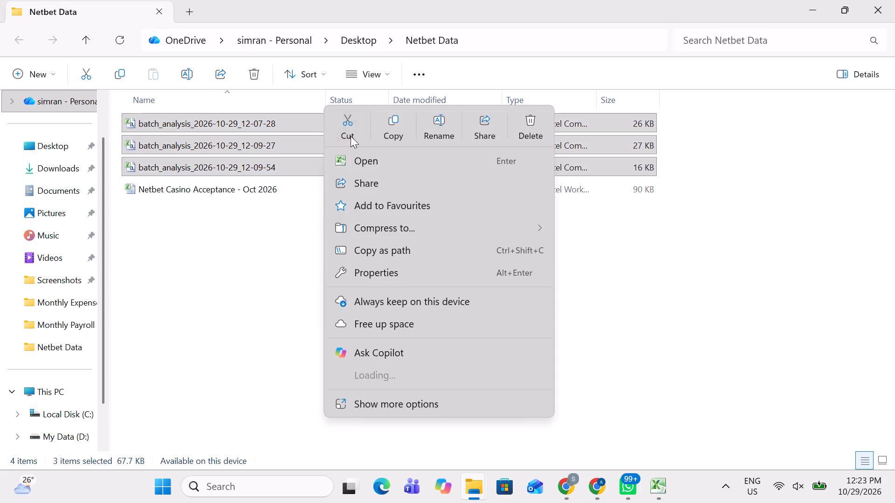
left_click(531, 127)
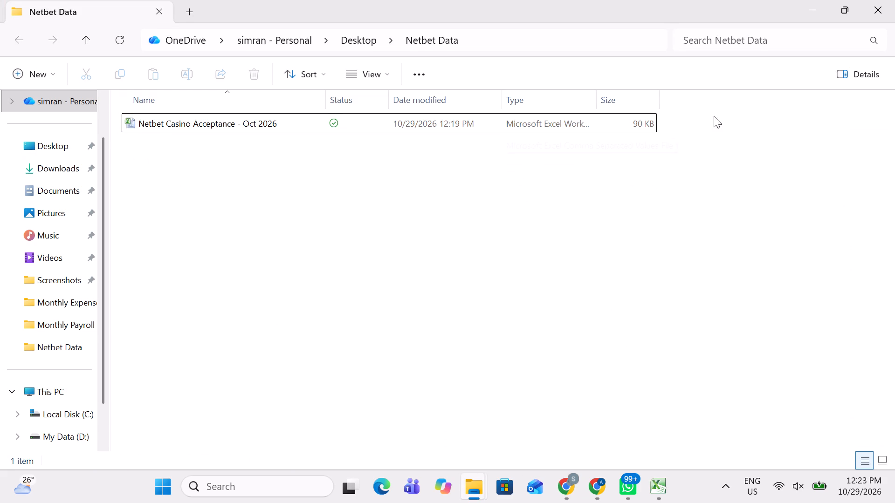
left_click(873, 7)
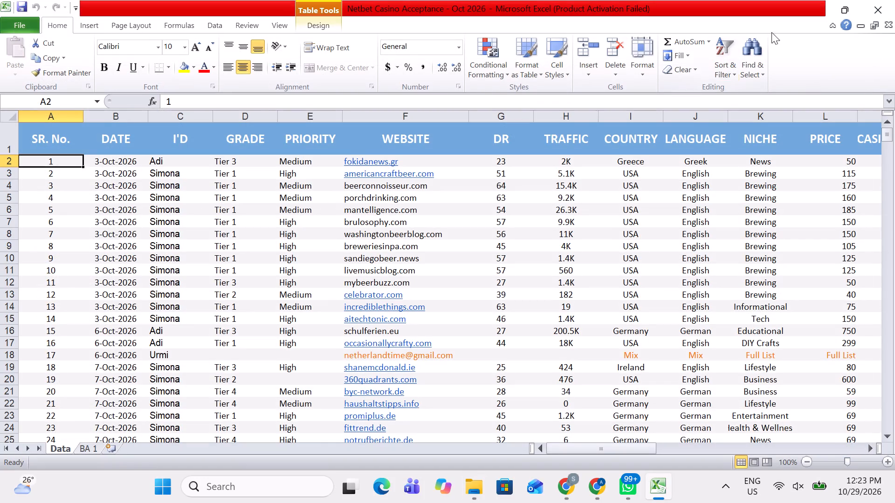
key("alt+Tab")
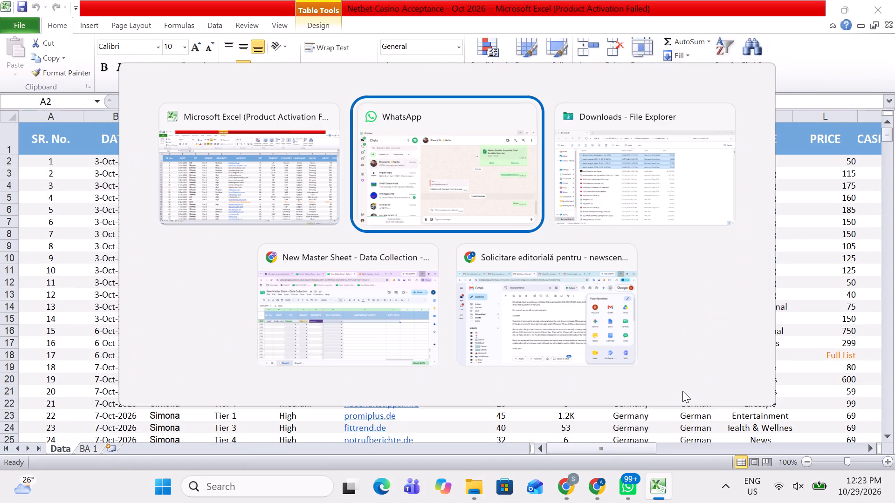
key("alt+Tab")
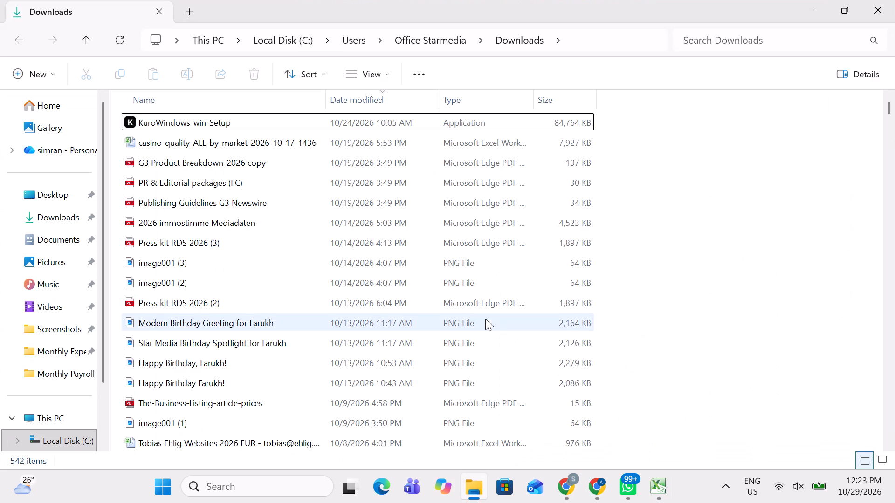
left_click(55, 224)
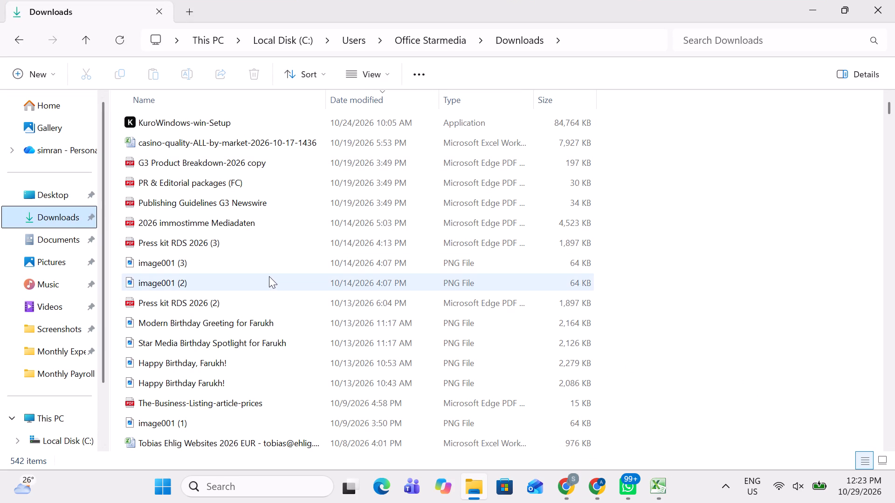
In the Ahrefs Batch Analysis report in Chrome, show the IP column and all columns of the Ahrefs ratings and Organic search groups.
key("alt+Tab")
key("alt+Tab")
key("alt+Tab")
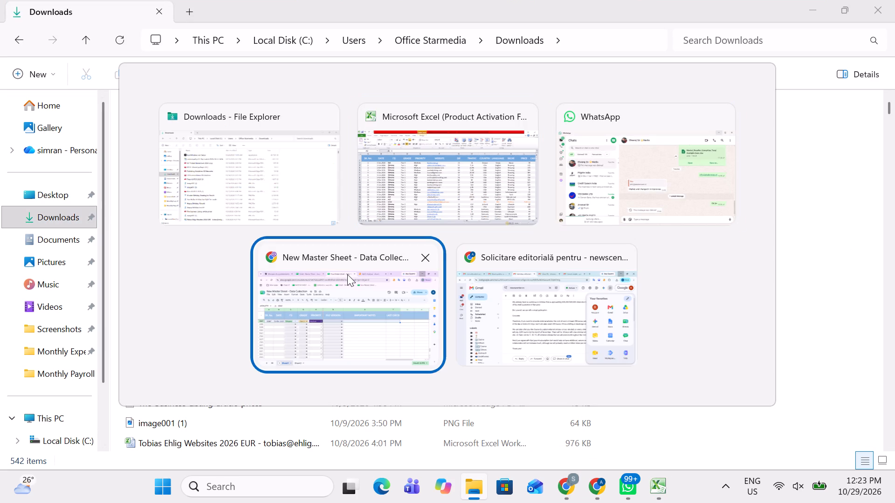
left_click(546, 12)
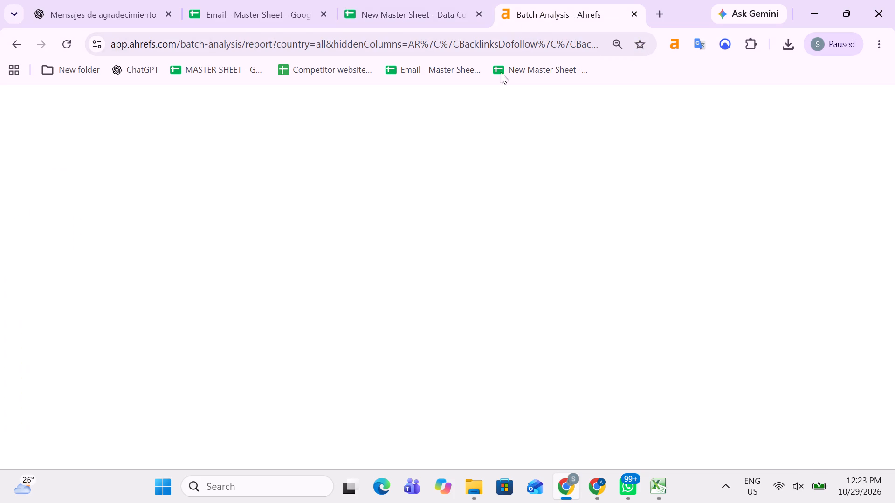
left_click(722, 232)
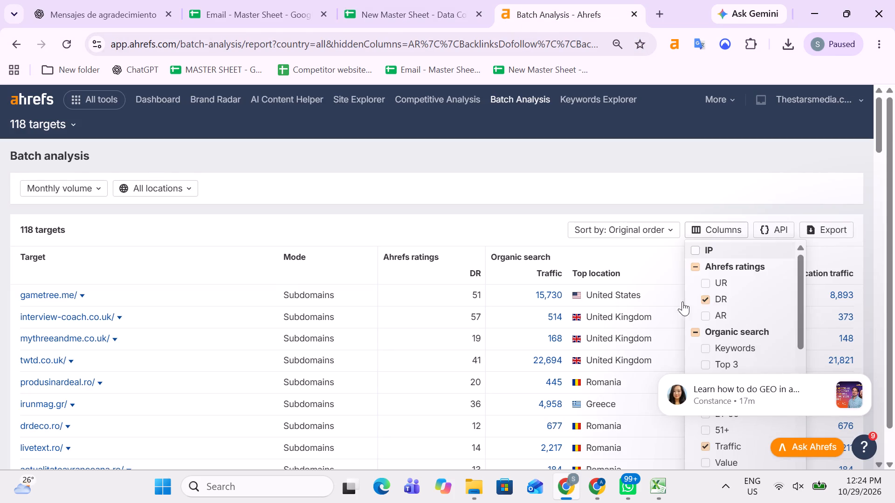
left_click(697, 251)
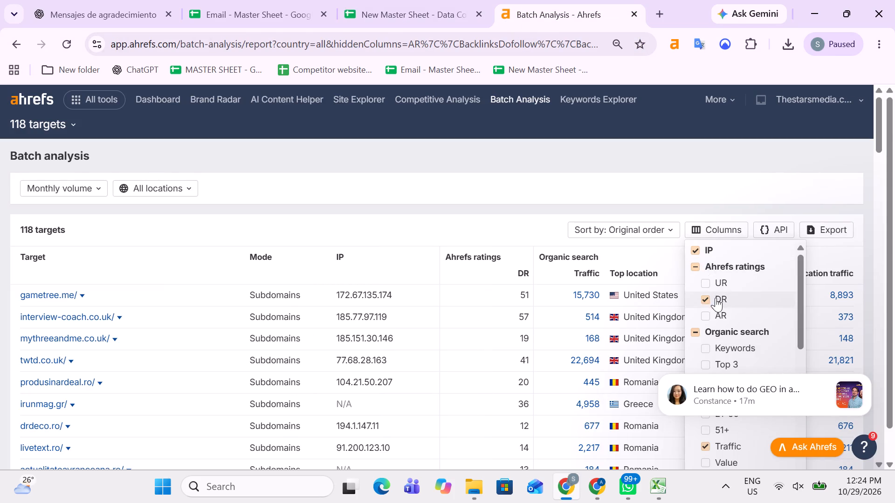
scroll(716, 299, "down", 3)
scroll(716, 301, "up", 2)
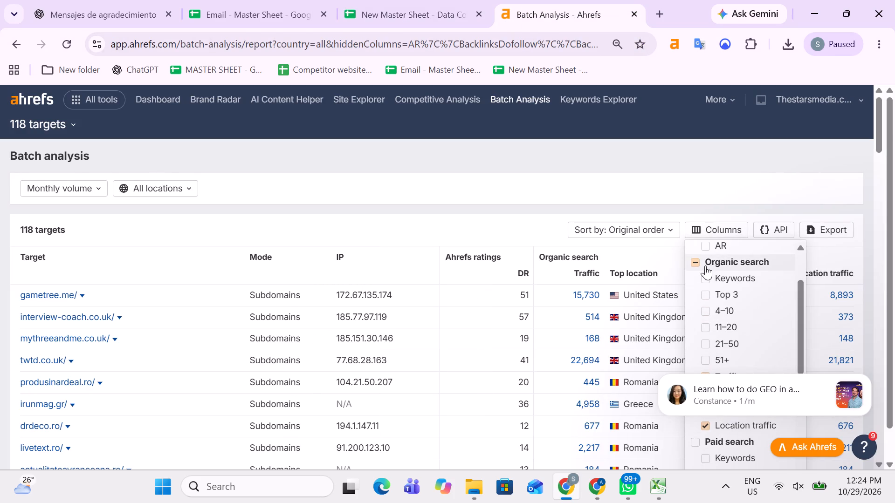
scroll(709, 266, "up", 1)
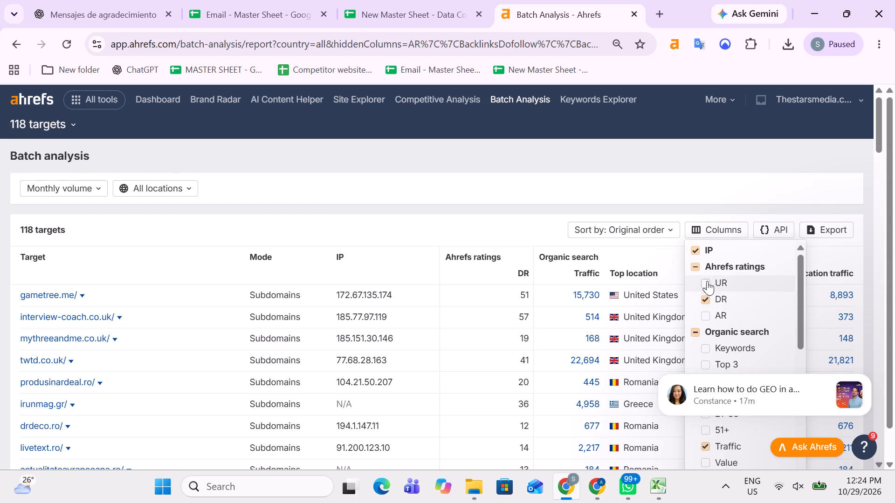
left_click(693, 262)
left_click(695, 266)
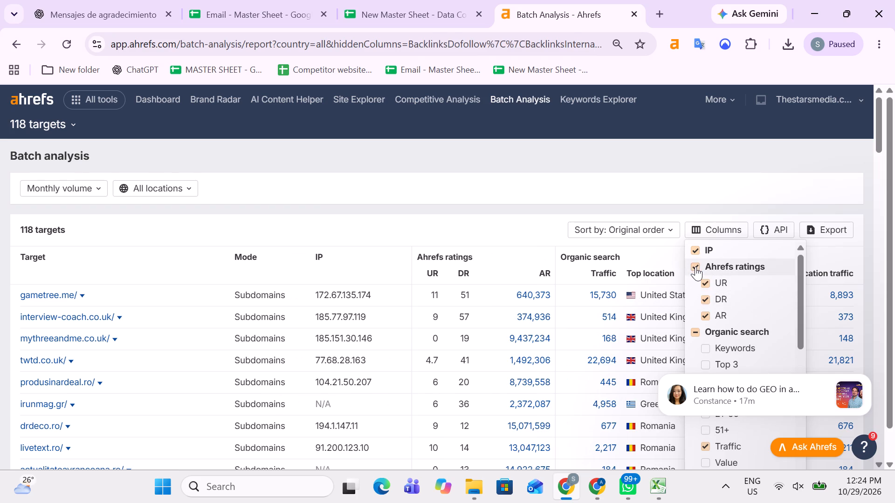
left_click(692, 333)
left_click(692, 333)
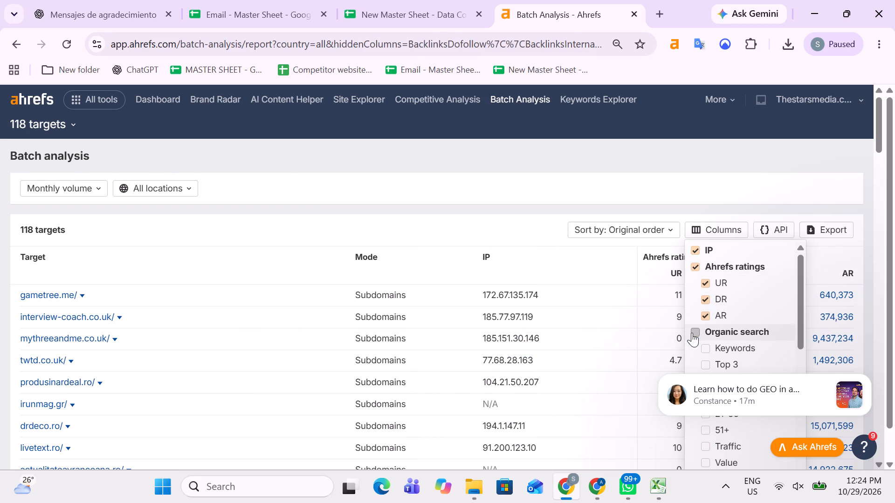
Show all Paid search and Referring domains columns in the batch analysis report.
scroll(718, 306, "down", 3)
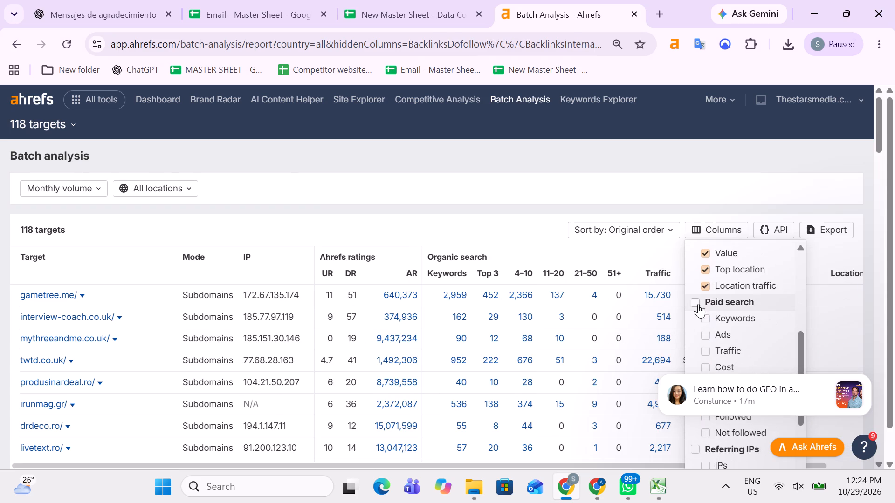
left_click(698, 299)
left_click(698, 299)
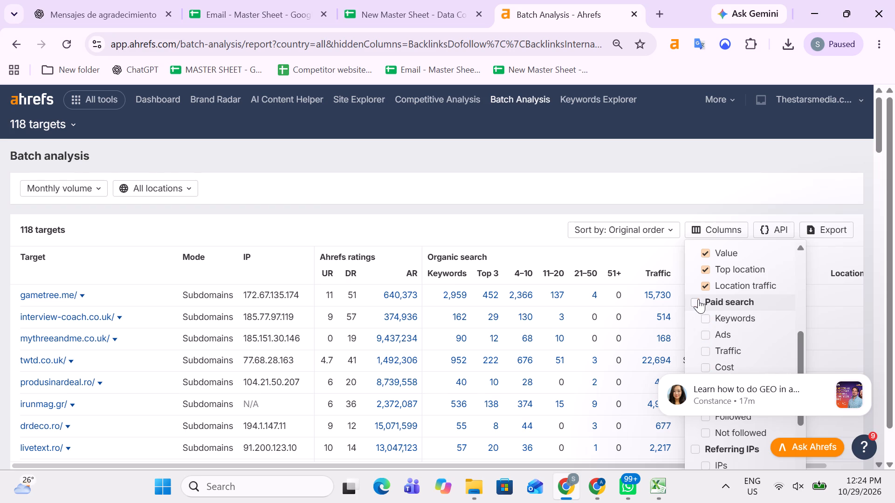
left_click(688, 303)
scroll(731, 297, "down", 3)
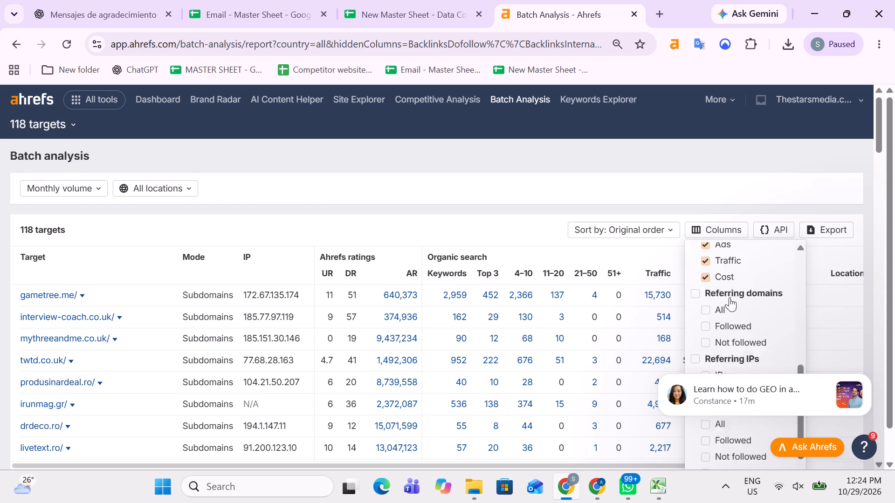
scroll(724, 297, "up", 1)
left_click(697, 286)
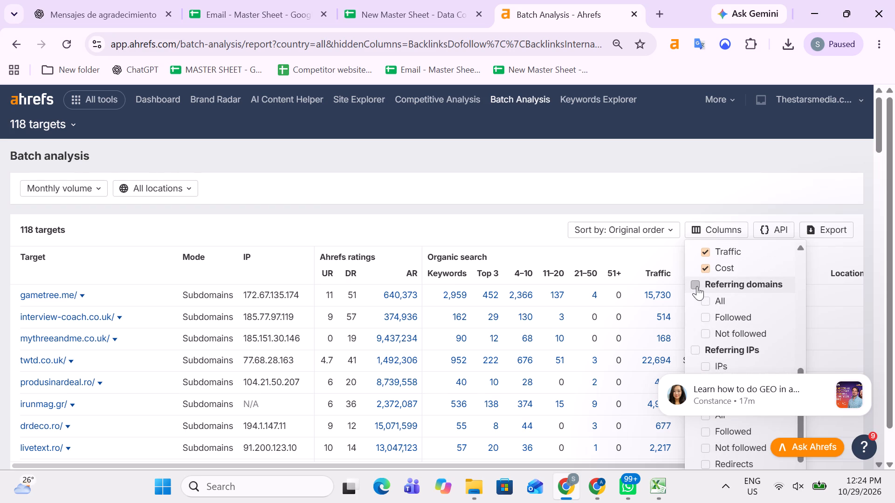
left_click(697, 286)
left_click(697, 286)
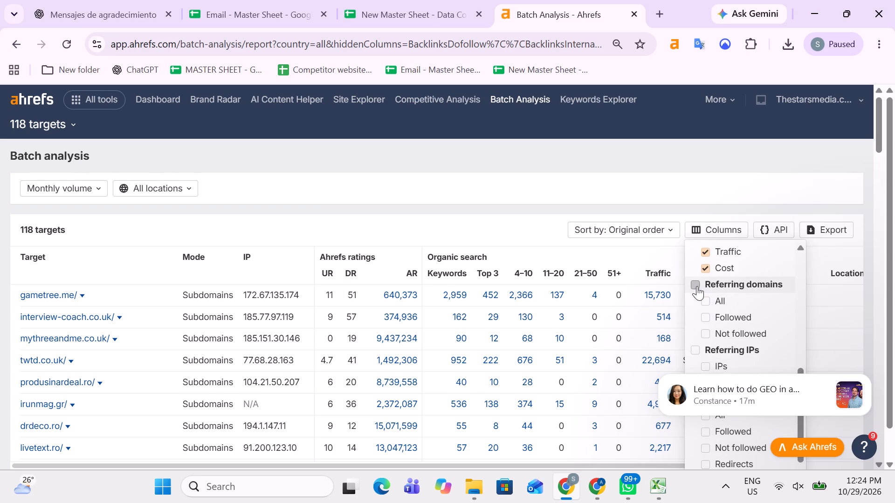
Show all Referring IPs, Backlinks and Outgoing links columns in the report and close the column chooser.
scroll(707, 296, "down", 1)
left_click(694, 281)
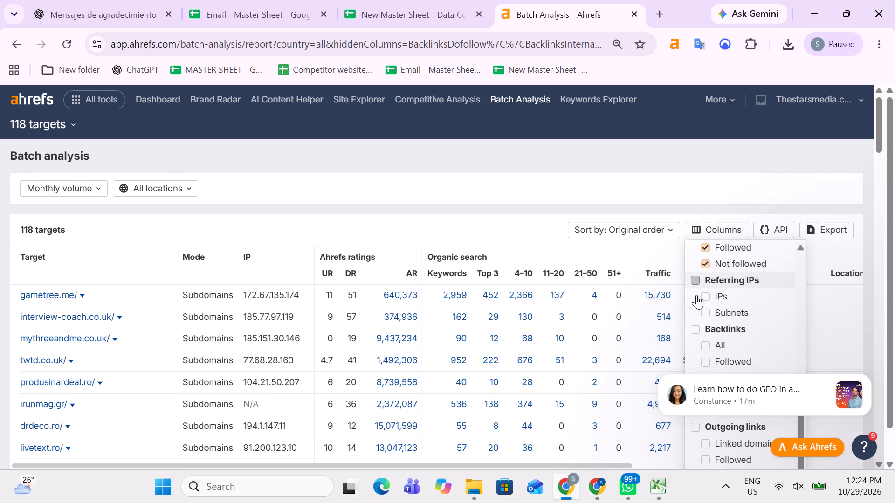
left_click(693, 331)
scroll(734, 292, "down", 1)
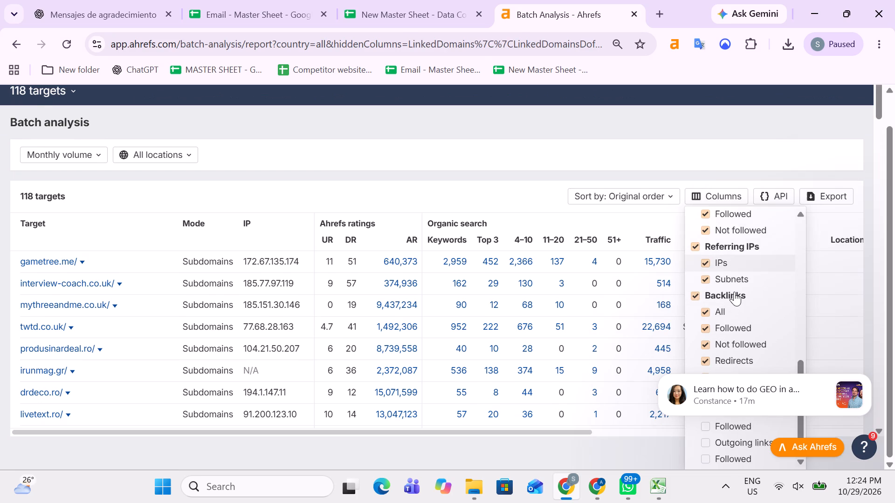
scroll(734, 292, "down", 4)
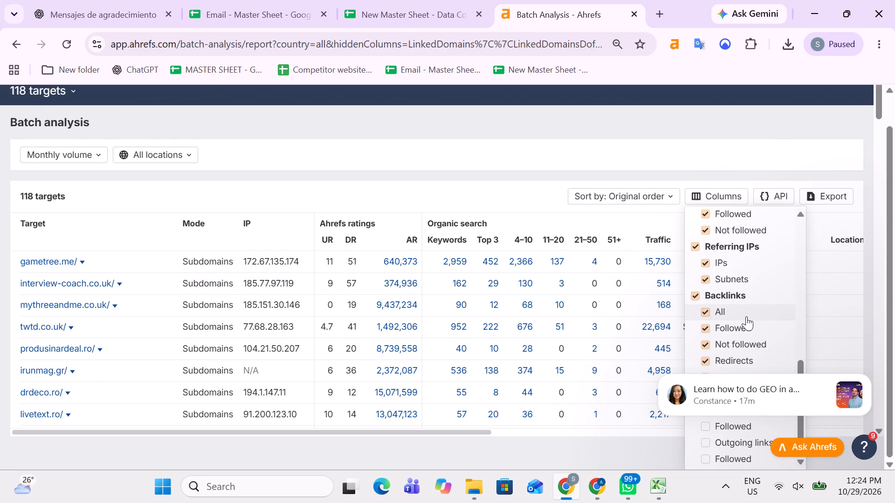
scroll(746, 316, "down", 5)
left_click(871, 374)
scroll(728, 376, "down", 3)
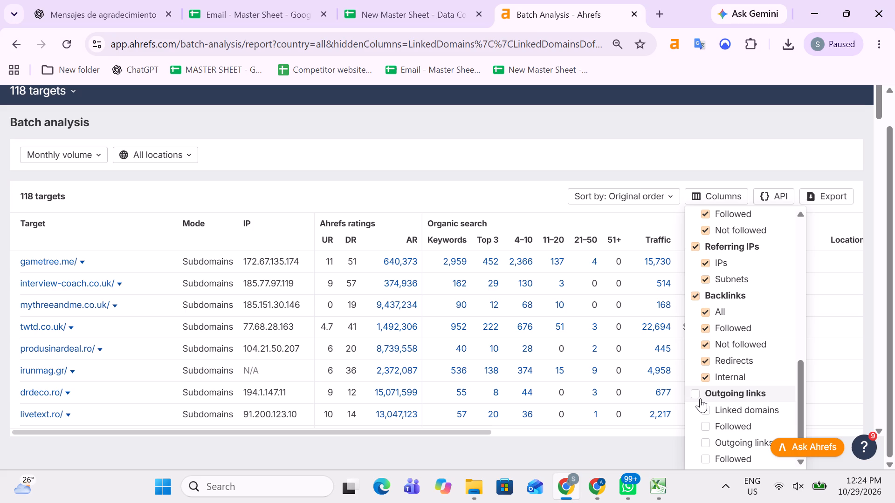
left_click(699, 393)
scroll(760, 339, "down", 6)
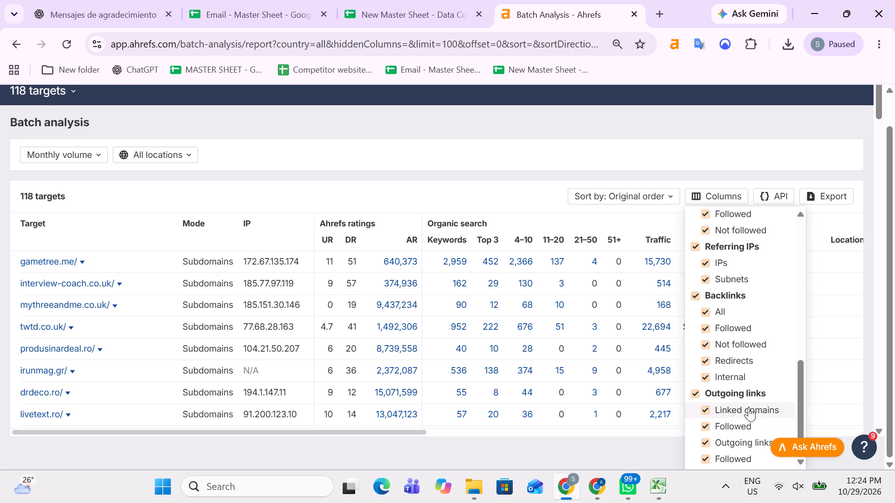
left_click(591, 446)
scroll(605, 306, "down", 7)
scroll(607, 310, "up", 8)
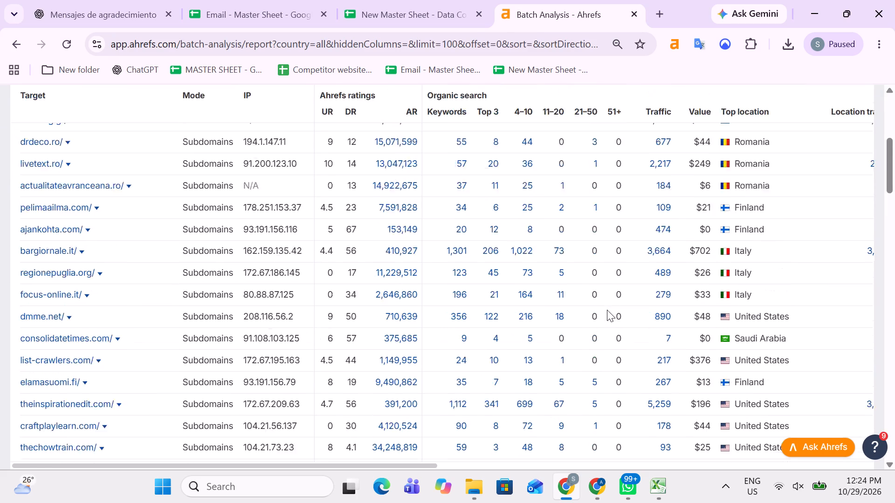
scroll(607, 310, "up", 13)
Switch to the New Master Sheet - Data Collection tab and examine the filtered October records, from SR. No. across to Link Policy.
left_click(438, 0)
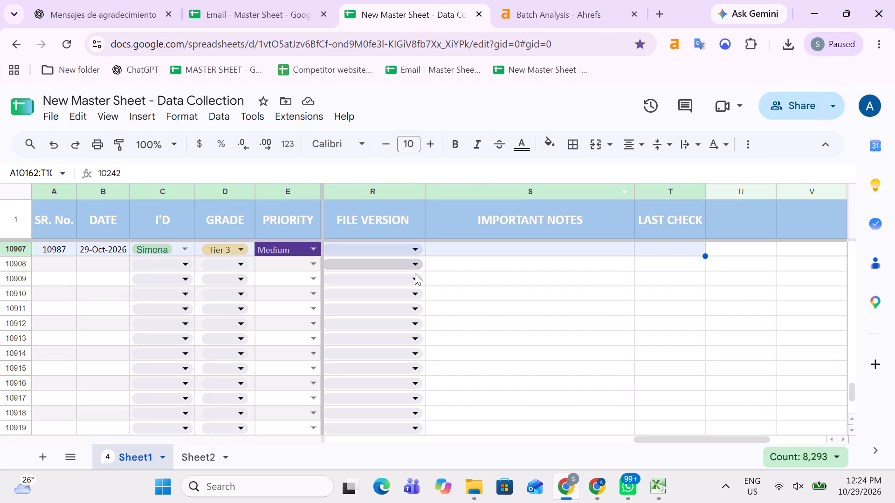
key("alt+Tab")
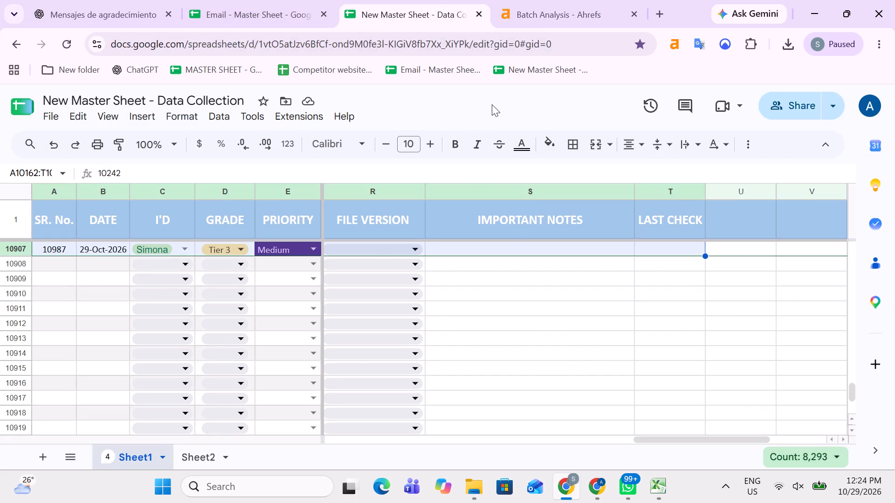
key("alt+Tab")
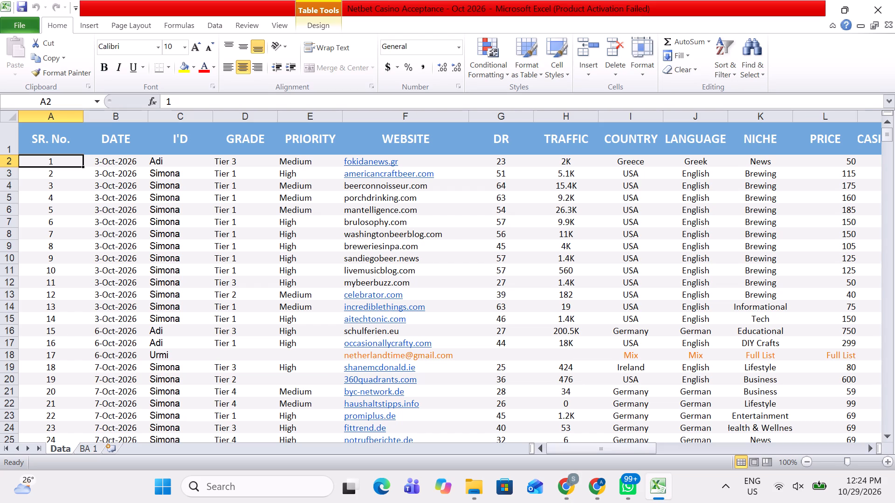
key("alt+Tab")
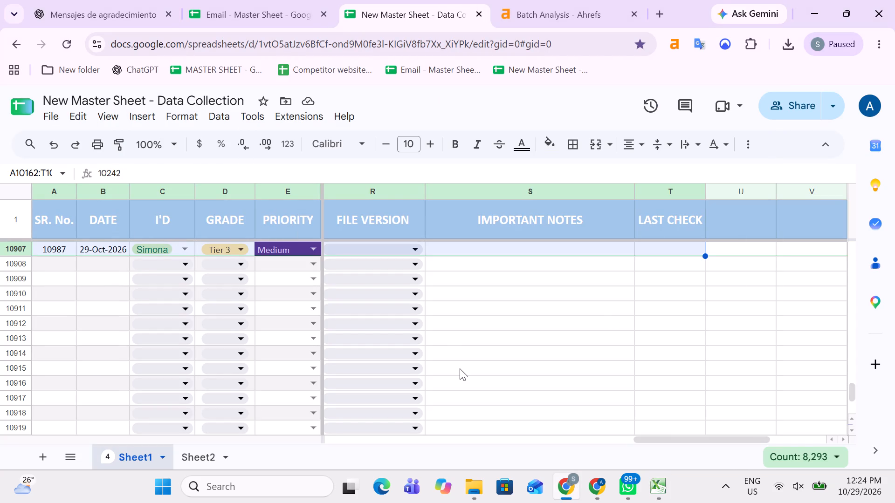
key("Up")
key("Down")
key("Left")
key("Left")
key("Left")
key("Left")
key("Left")
key("Left")
key("Left")
key("Left")
key("Left")
key("Left")
key("Left")
key("Left")
key("Left")
key("Left")
key("Left")
key("Left")
key("Left")
key("Left")
key("Left")
key("Left")
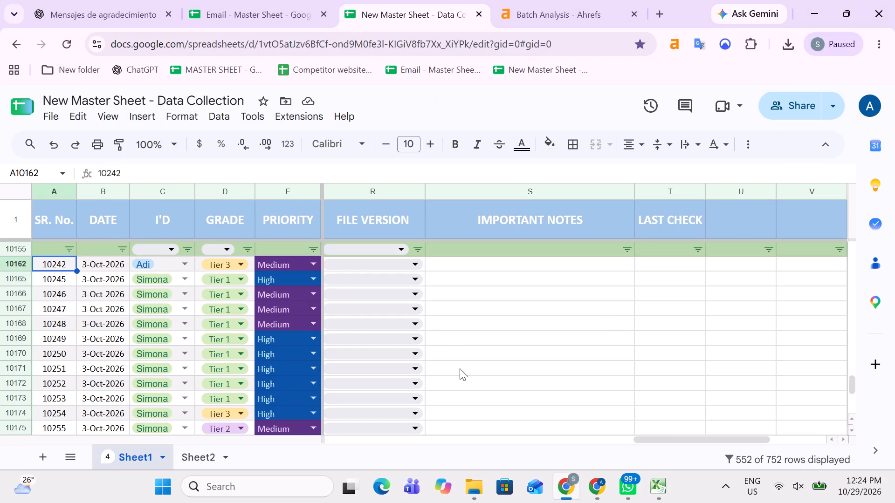
key("Right")
key("Left")
key("Left")
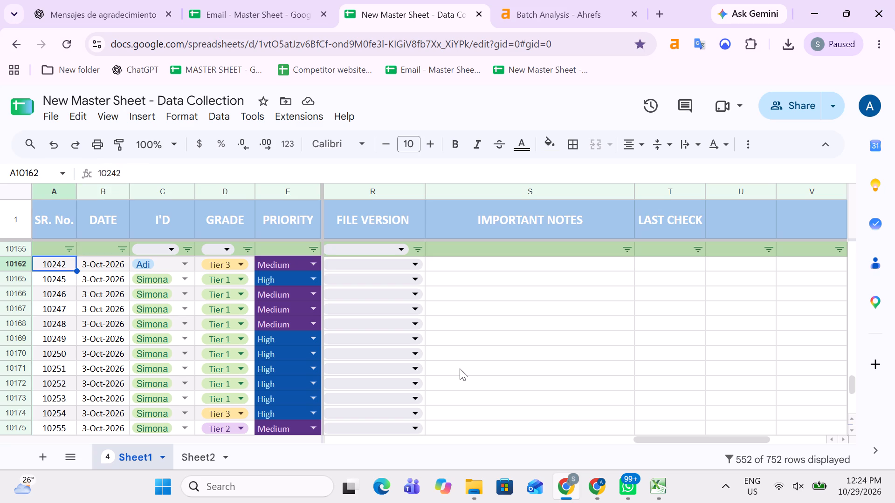
key("Right")
key("Right")
key("Right")
key("Right")
key("Right")
key("Right")
key("Left")
key("ctrl+shift+Down")
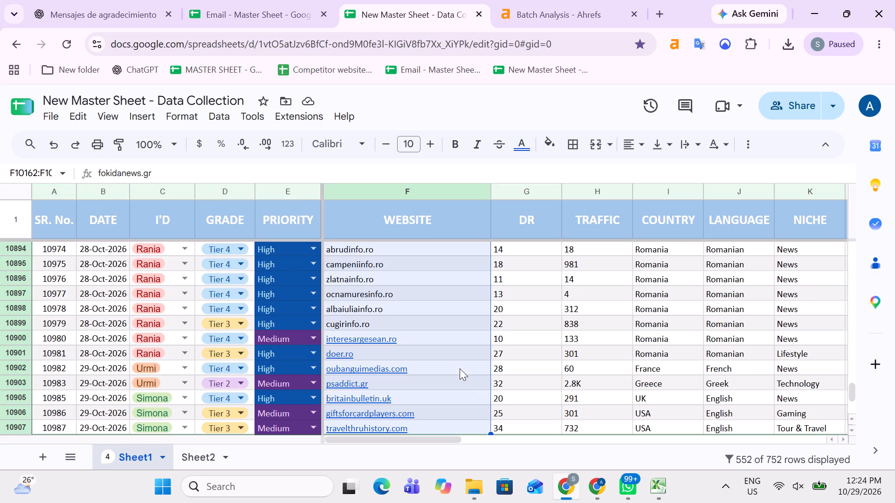
key("Up")
key("Down")
key("Right")
key("Right")
key("Right")
key("Right")
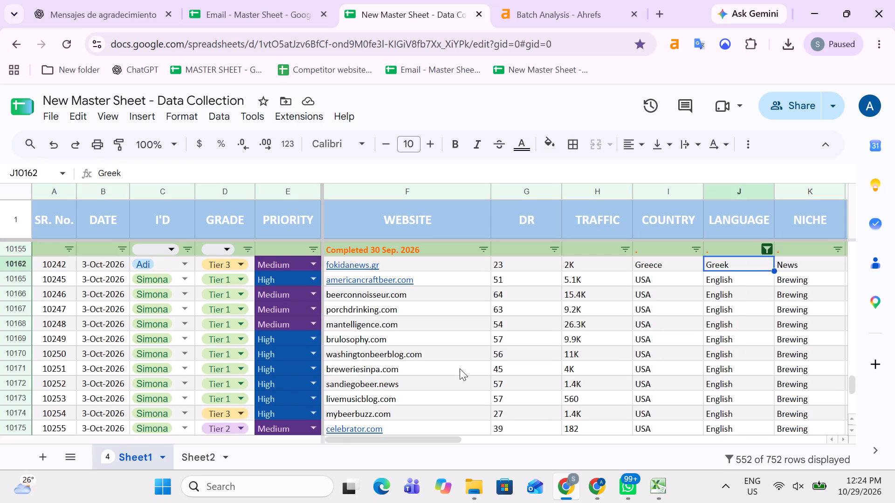
key("Right")
key("Right")
key("Right")
key("Right")
key("Right")
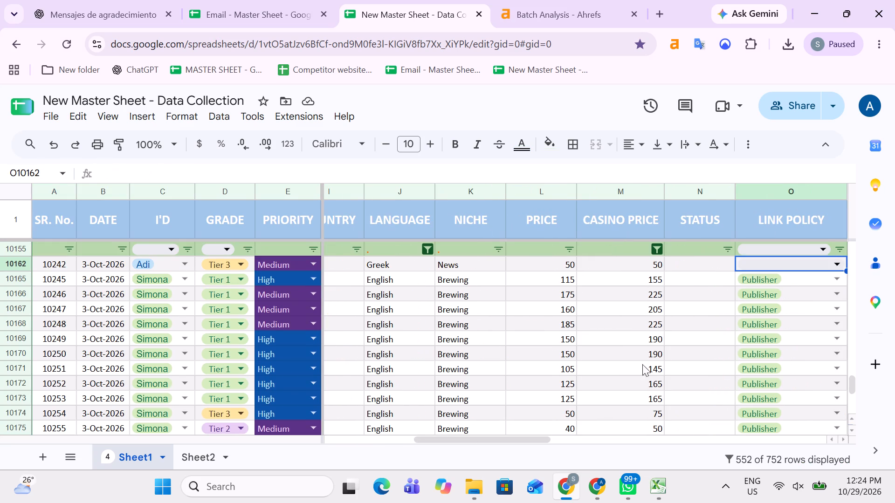
Exclude the Full List value from the Casino Price filter.
left_click(657, 249)
scroll(582, 339, "down", 4)
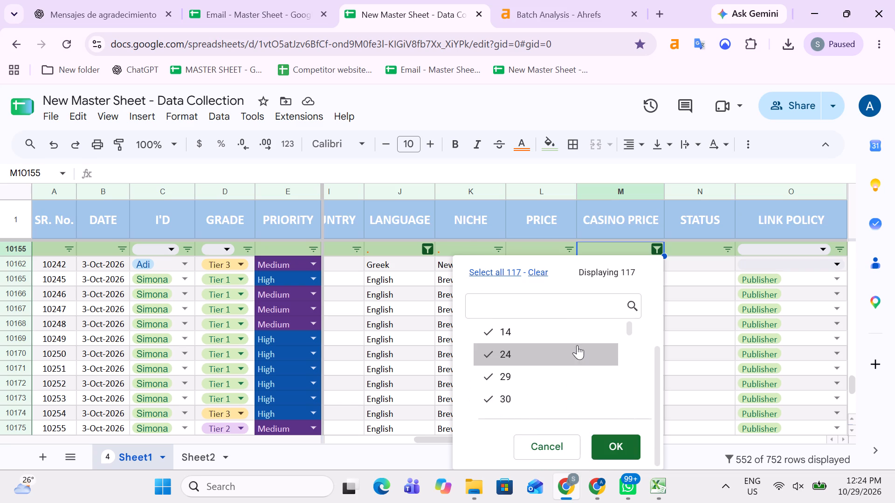
scroll(528, 370, "down", 3)
scroll(539, 385, "down", 20)
scroll(539, 385, "down", 6)
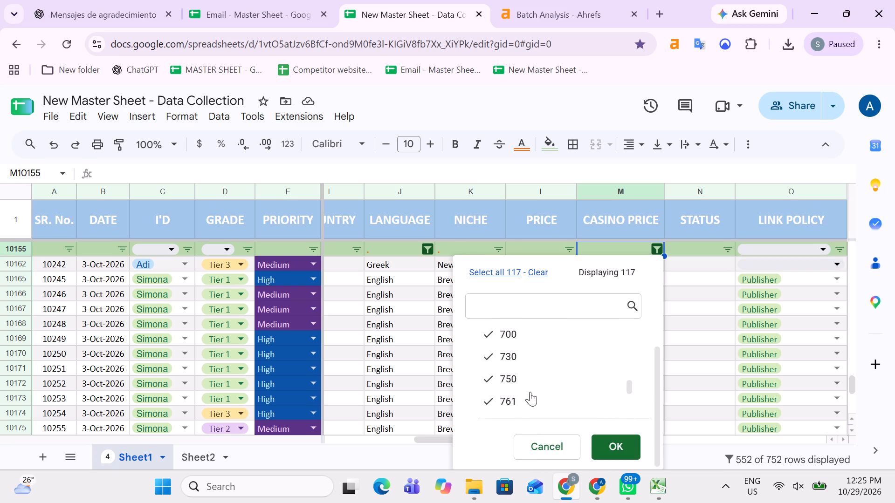
scroll(530, 392, "down", 16)
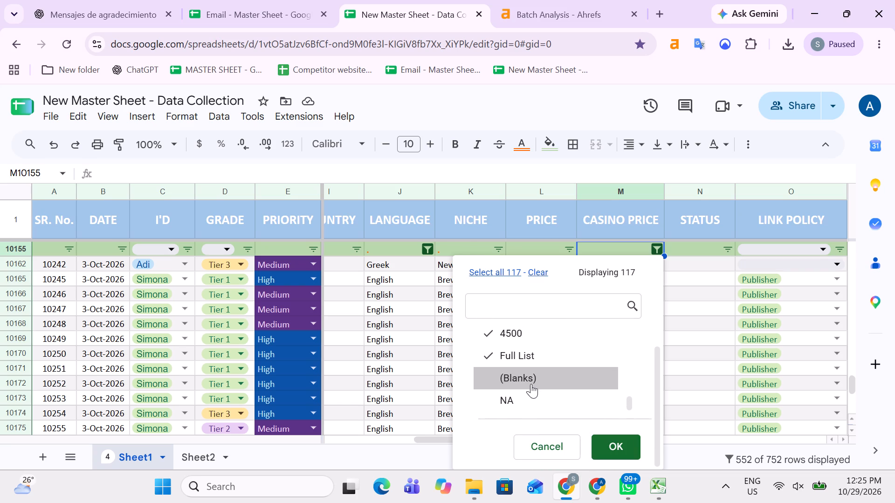
left_click(535, 360)
left_click(597, 446)
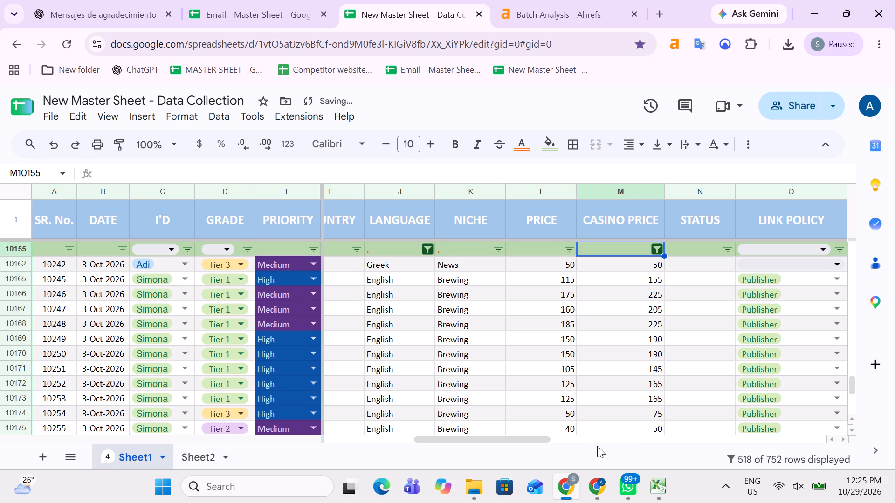
Search the Link Policy filter's values for "n" and leave the filter without applying anything.
key("Down")
key("Right")
key("Right")
key("Right")
key("Left")
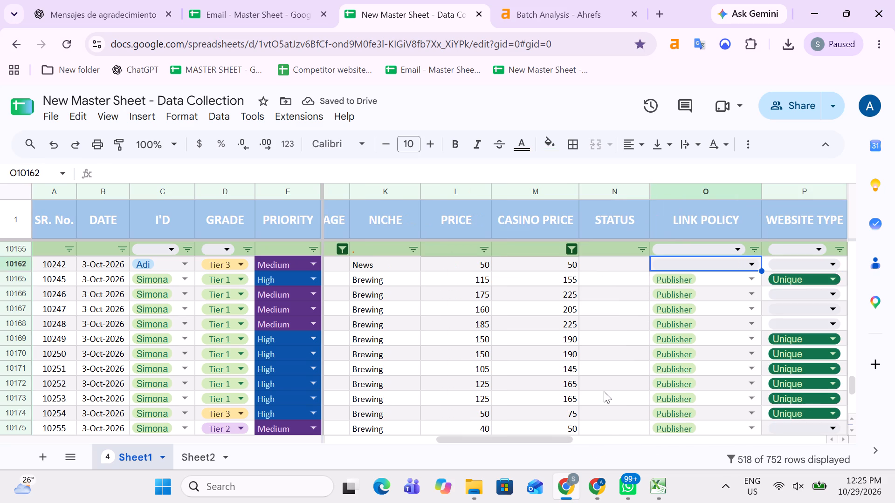
left_click(756, 248)
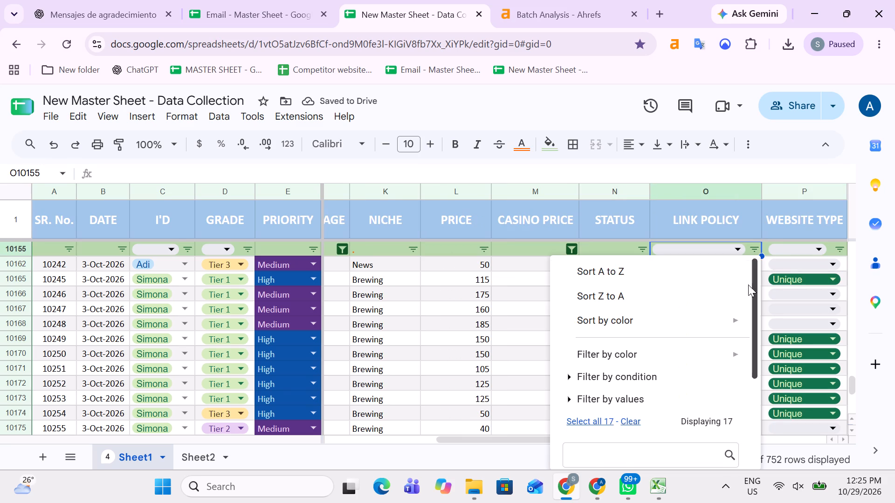
scroll(744, 298, "down", 3)
left_click(645, 302)
key("n")
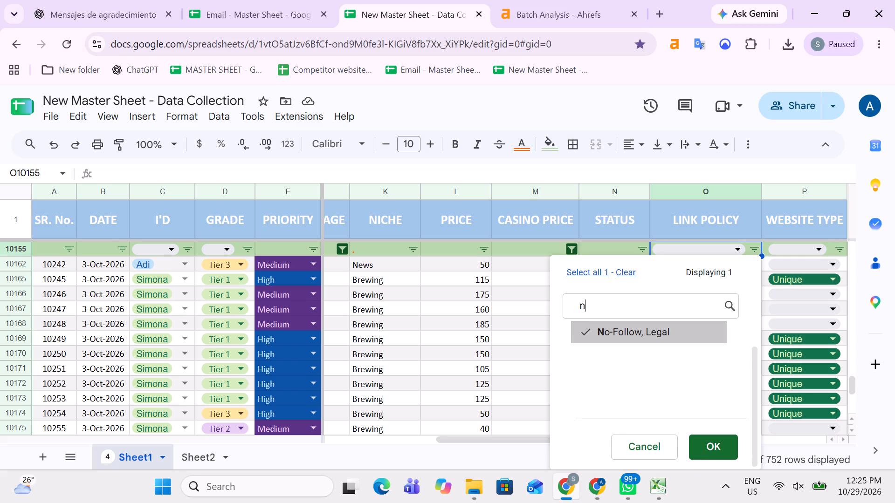
left_click(513, 331)
Examine the Status, Link Policy and price values of the filtered October records, from 3-Oct-2026 down to 16-Oct-2026.
key("Down")
key("Right")
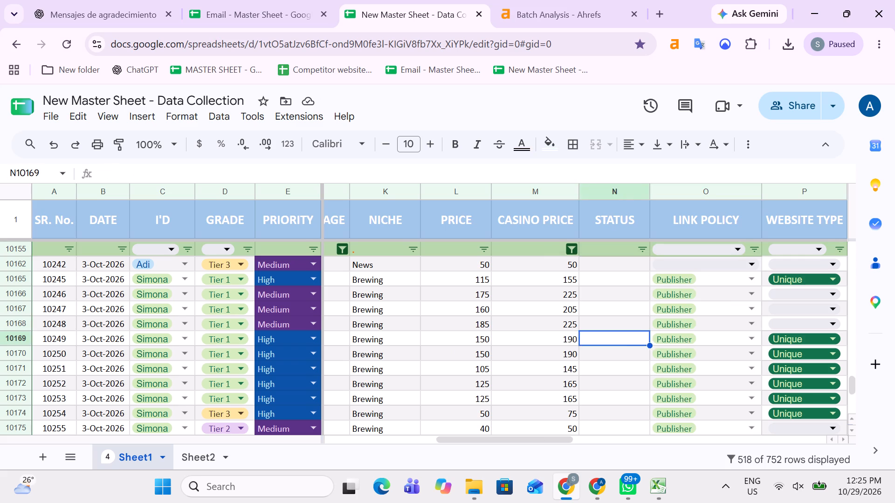
key("Right")
key("Down")
key("Down")
key("Down")
key("Down")
key("Down")
key("Down")
key("Down")
key("Down")
key("Down")
key("Down")
key("Down")
key("Down")
key("Down")
key("Down")
key("Down")
key("Down")
key("Down")
key("Down")
key("Down")
key("Down")
key("Left")
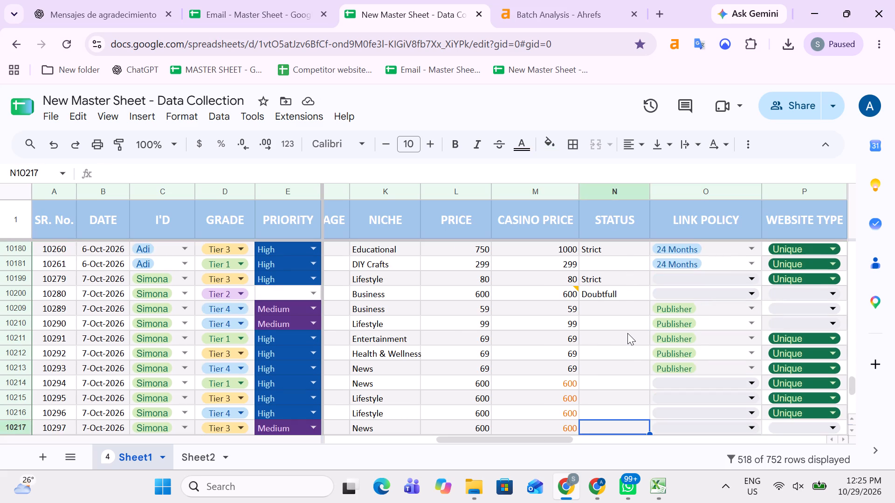
key("Down")
key("Down")
key("Down")
key("Down")
key("Down")
key("Down")
key("Down")
key("Down")
key("Down")
key("Down")
key("Down")
key("Down")
key("Down")
key("Down")
key("Down")
key("Down")
key("Down")
key("Down")
key("Down")
key("Down")
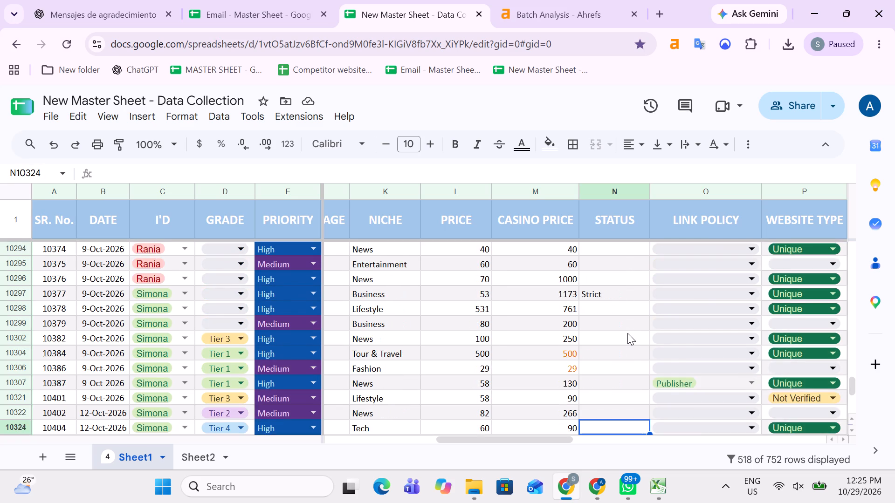
key("Down")
key("Down")
key("Down")
key("Down")
key("Down")
key("Down")
key("Down")
key("Down")
key("Down")
key("Down")
key("Down")
key("Down")
key("Down")
key("Down")
key("Down")
key("Down")
key("Down")
key("Down")
key("Down")
key("Down")
Select the Website entries from fokidanews.gr, the first October record, down to the end of the filtered list.
key("Left")
key("Left")
key("Left")
key("Left")
key("Left")
key("Left")
key("Left")
key("Left")
key("Left")
key("Left")
key("Left")
key("Left")
key("Left")
key("Left")
key("Left")
key("Left")
key("Left")
key("Left")
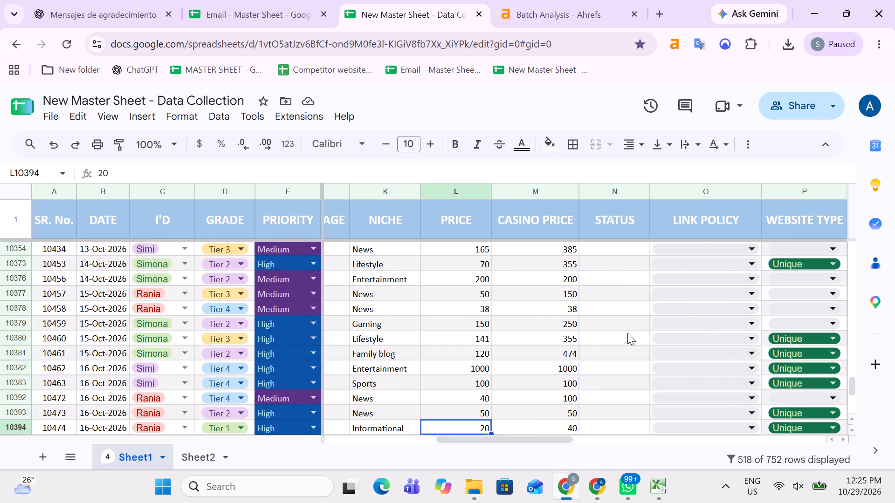
key("Right")
key("Right")
key("Right")
key("Right")
key("Right")
key("Up")
key("Up")
key("Up")
key("Up")
key("Up")
key("Up")
key("Up")
key("Up")
key("Up")
key("Up")
key("Up")
key("Up")
key("Up")
key("Up")
key("Up")
key("Up")
key("Up")
key("Up")
key("Up")
key("Up")
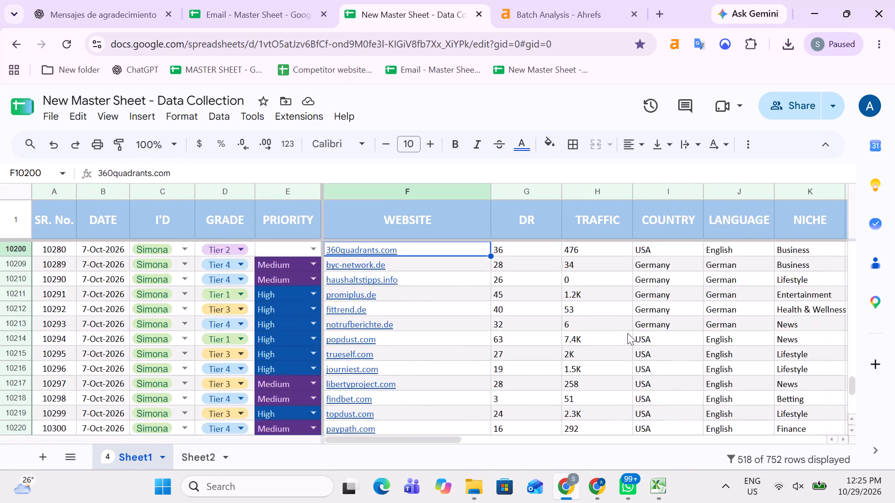
key("Down")
key("Down")
key("Down")
key("Down")
key("Down")
key("Down")
key("Down")
key("Down")
key("Down")
key("Down")
key("Down")
key("Down")
key("Down")
key("Down")
key("Down")
key("Down")
key("Down")
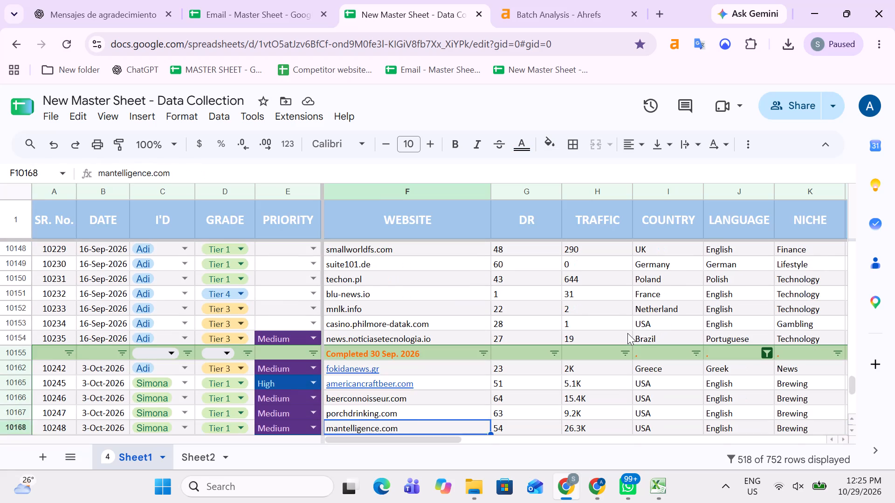
key("Up")
key("Up")
key("Up")
key("Up")
key("ctrl+shift+Down")
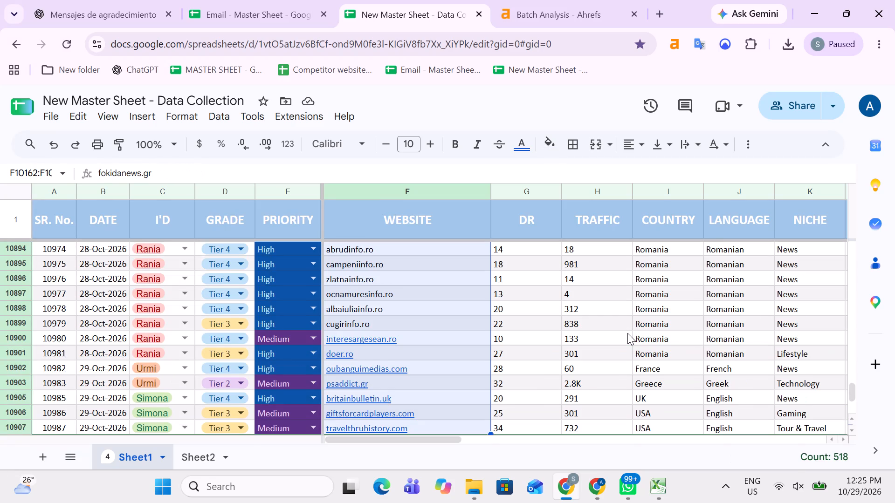
Copy the first 200 filtered October Website entries, from fokidanews.gr down to buhii.net.
key("Up")
key("Down")
key("shift+Down")
key("shift+Down")
key("shift+Down")
key("shift+Down")
key("shift+Down")
key("shift+Down")
key("shift+Down")
key("shift+Down")
key("shift+Down")
key("shift+Down")
key("shift+Down")
key("shift+Down")
key("shift+Down")
key("shift+Down")
key("shift+Down")
key("shift+Down")
key("shift+Down")
key("shift+Down")
key("shift+Down")
key("shift+Down")
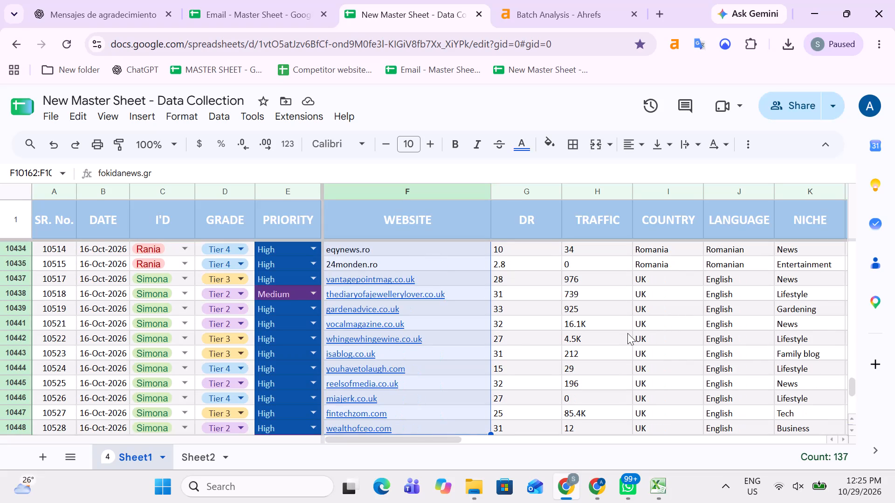
key("shift+Down")
key("shift+Down")
key("shift+Down")
key("shift+Down")
key("shift+Down")
key("shift+Down")
key("shift+Down")
key("shift+Down")
key("shift+Down")
key("shift+Down")
key("shift+Down")
key("shift+Down")
key("shift+Down")
key("shift+Down")
key("shift+Down")
key("shift+Down")
key("shift+Down")
key("shift+Down")
key("shift+Down")
key("shift+Down")
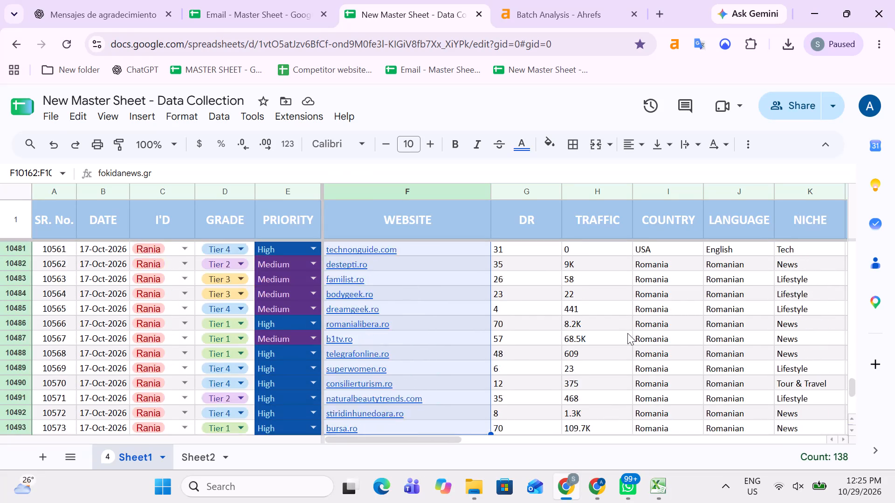
key("shift+Down")
key("shift+Down")
key("shift+Down")
key("shift+Down")
key("shift+Down")
key("shift+Down")
key("shift+Down")
key("shift+Down")
key("shift+Down")
key("shift+Down")
key("shift+Down")
key("shift+Down")
key("shift+Down")
key("shift+Down")
key("shift+Down")
key("shift+Down")
key("shift+Down")
key("shift+Down")
key("shift+Down")
key("shift+Down")
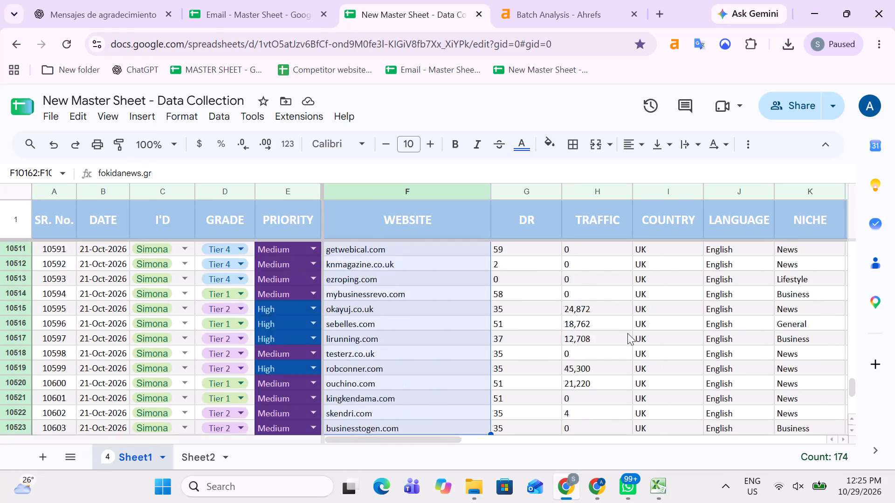
key("shift+Down")
key("shift+Down")
key("shift+Down")
key("shift+Down")
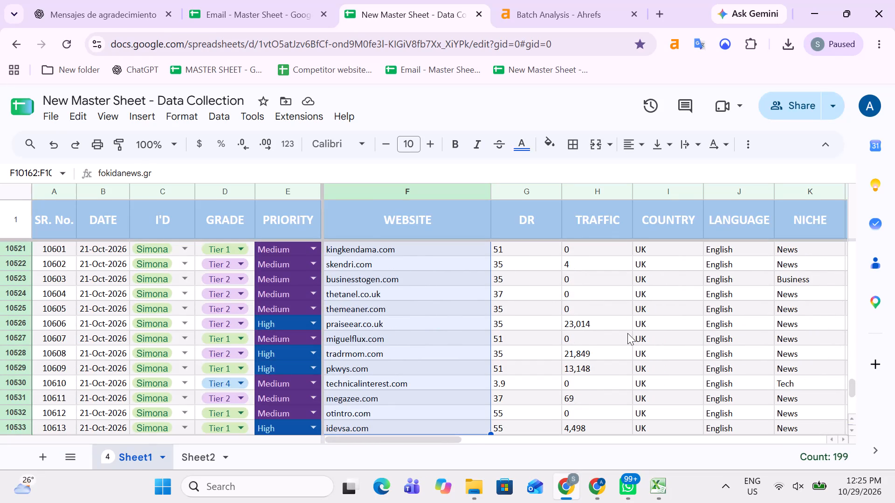
key("shift+Down")
key("ctrl+c")
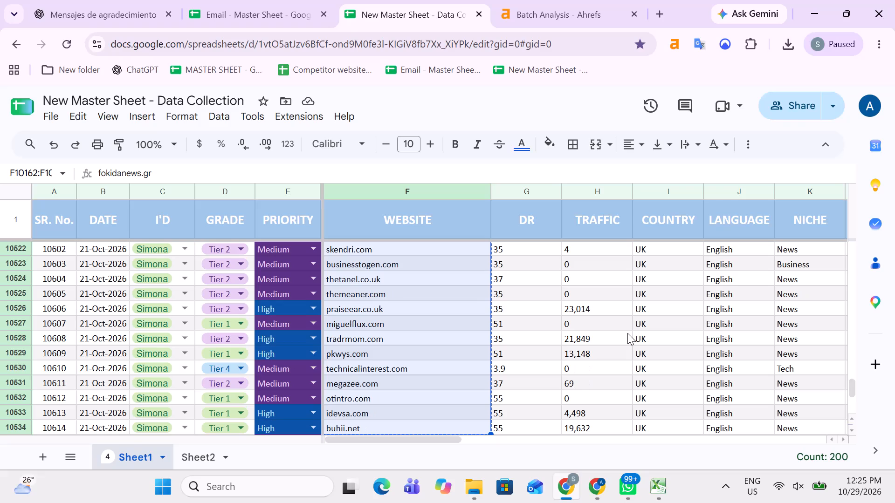
key("ctrl+c")
Start a new Ahrefs batch analysis with the 200 copied websites as targets and run it.
left_click(621, 0)
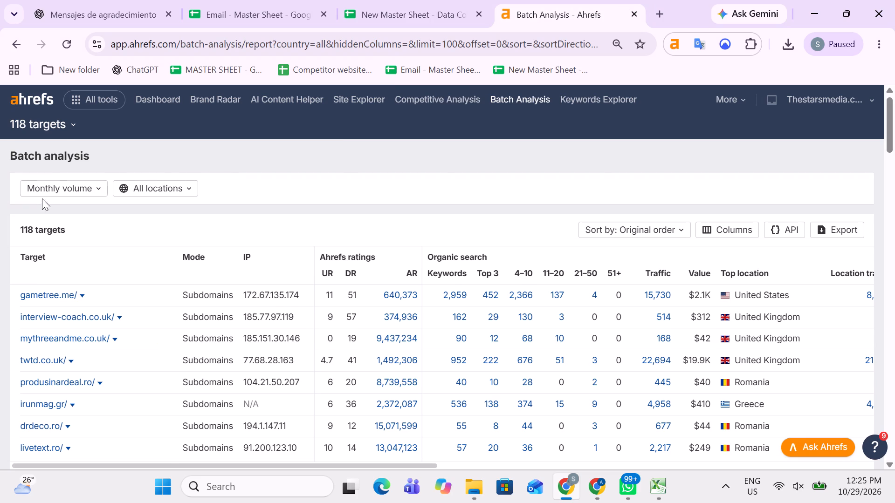
left_click(95, 99)
left_click(97, 223)
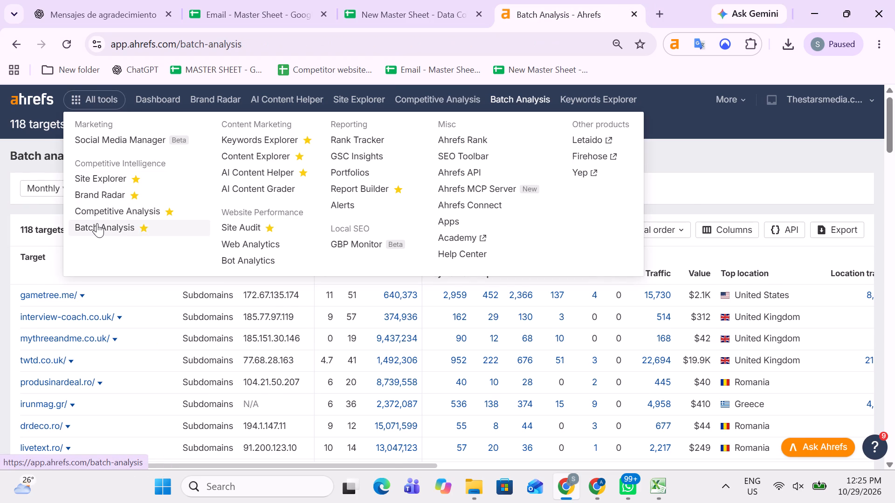
key("ctrl+v")
scroll(406, 278, "down", 2)
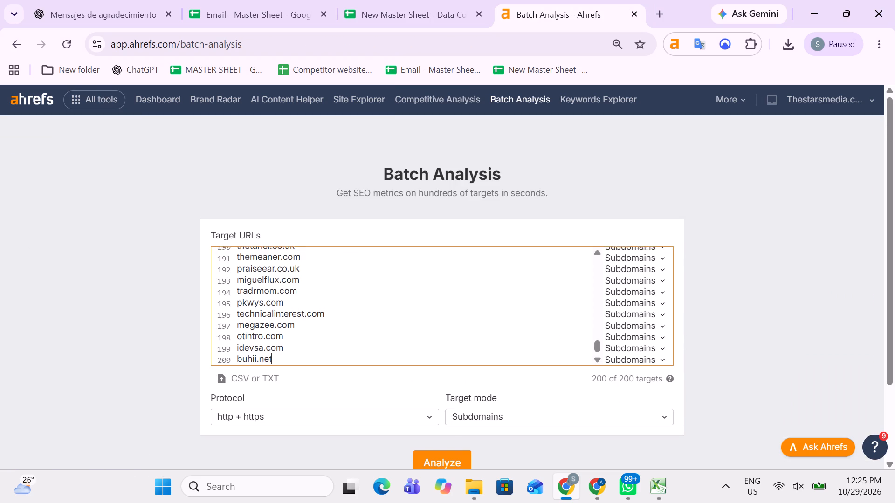
scroll(407, 280, "down", 1)
left_click(447, 455)
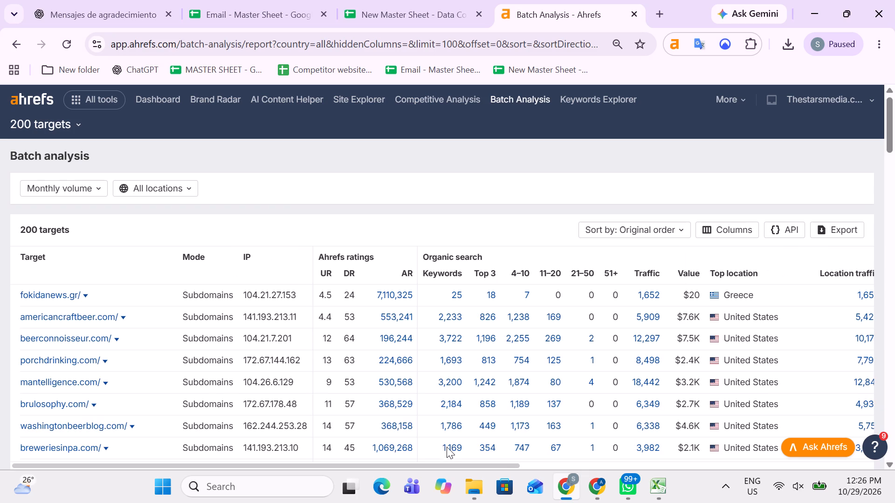
Export the batch analysis of the first 200 websites as a CSV file.
left_click(833, 228)
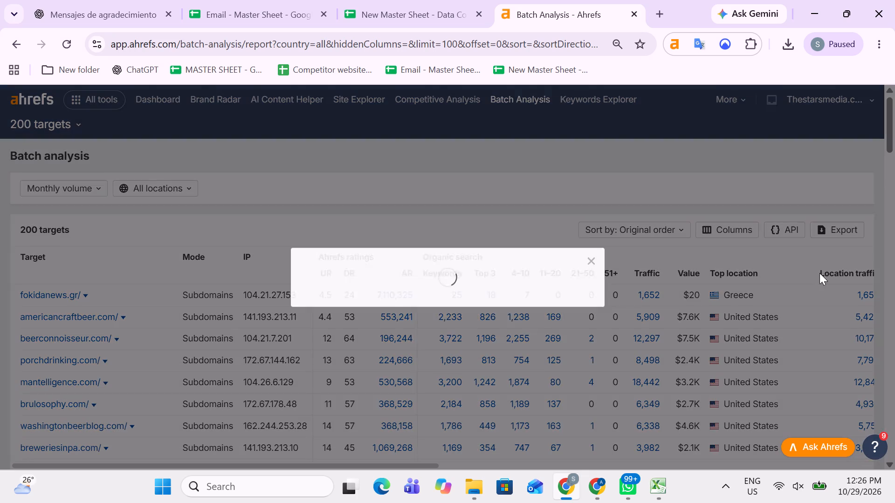
left_click(325, 328)
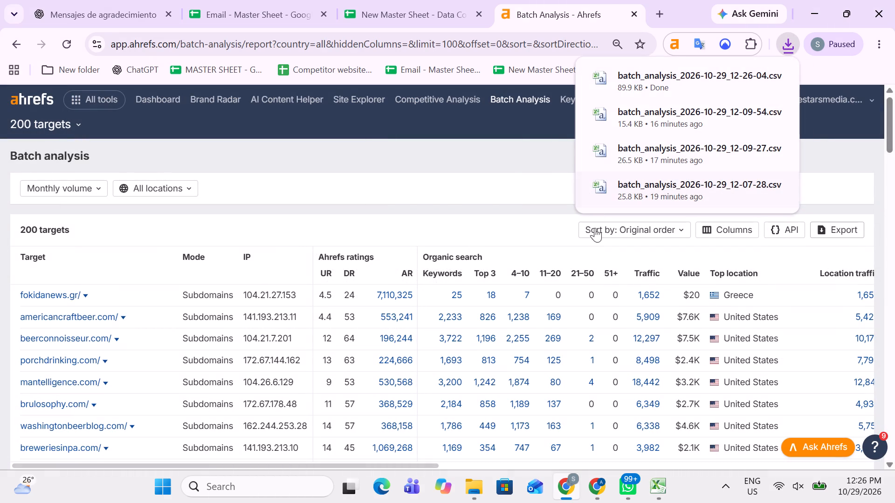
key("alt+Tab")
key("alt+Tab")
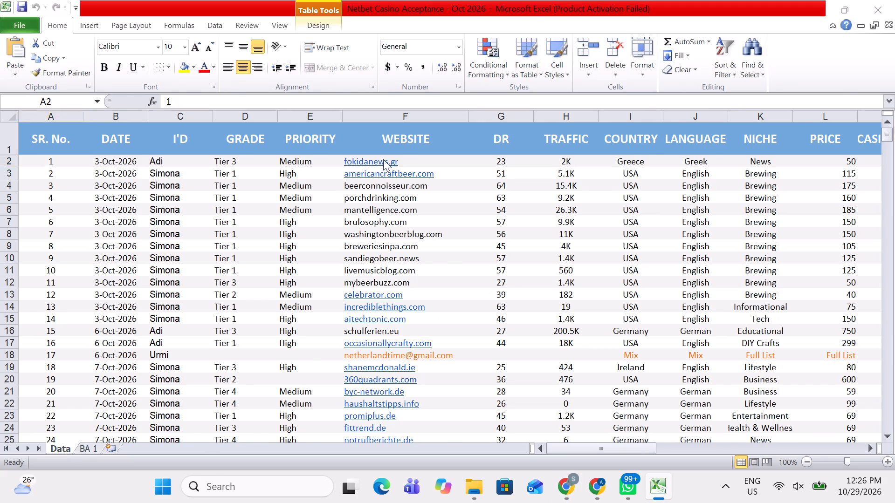
In the New Master Sheet, copy the next 200 Website entries, from fenchar.com down to awaylands.com.
left_click(435, 0)
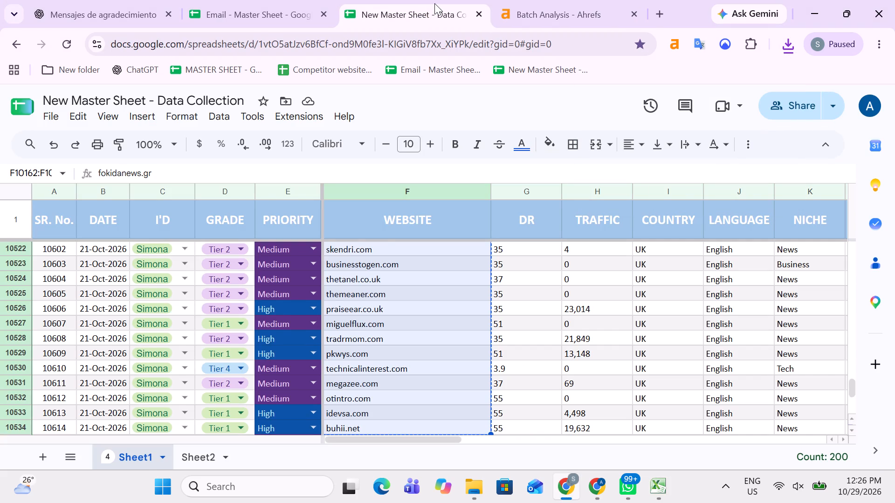
scroll(495, 352, "down", 3)
scroll(498, 356, "up", 1)
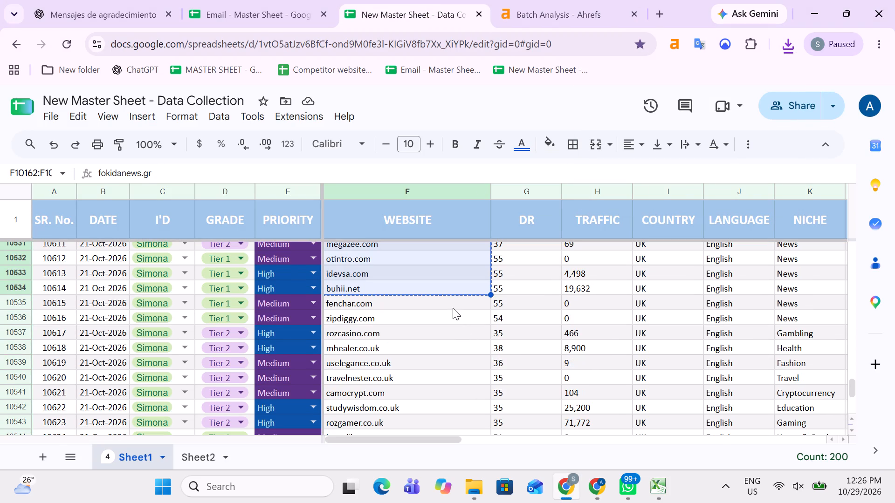
left_click(453, 308)
key("shift+Down")
key("shift+Down")
key("shift+Down")
key("shift+Down")
key("shift+Down")
key("shift+Down")
key("shift+Down")
key("shift+Down")
key("shift+Down")
key("shift+Down")
key("shift+Down")
key("shift+Down")
key("shift+Down")
key("shift+Down")
key("shift+Down")
key("shift+Down")
key("shift+Down")
key("shift+Down")
key("shift+Down")
key("shift+Down")
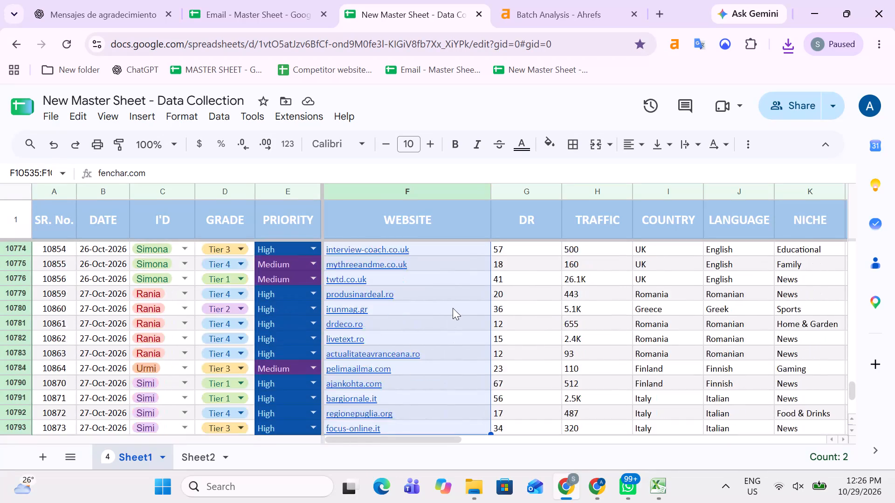
key("shift+Up")
key("shift+Up")
key("shift+Up")
key("shift+Up")
key("shift+Up")
key("shift+Up")
key("shift+Up")
key("shift+Up")
key("shift+Up")
key("shift+Up")
key("shift+Up")
key("shift+Up")
key("shift+Up")
key("shift+Up")
key("shift+Up")
key("shift+Up")
key("shift+Up")
key("shift+Up")
key("shift+Up")
key("shift+Up")
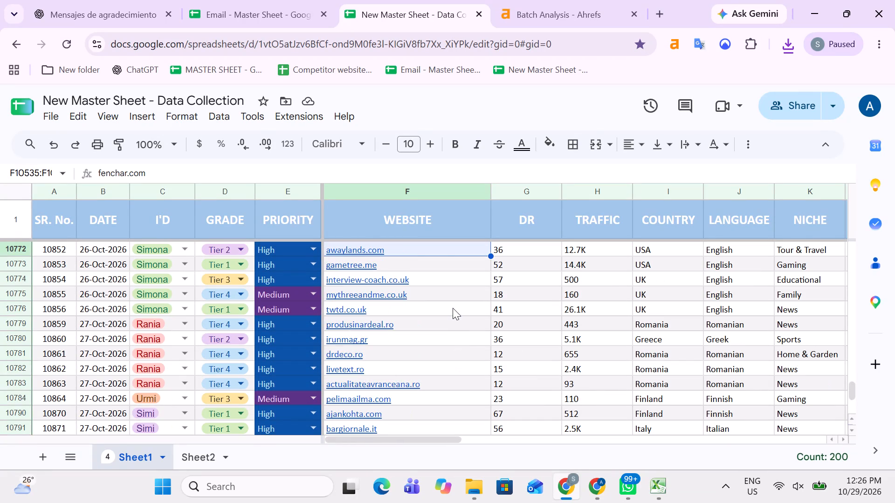
key("ctrl+c")
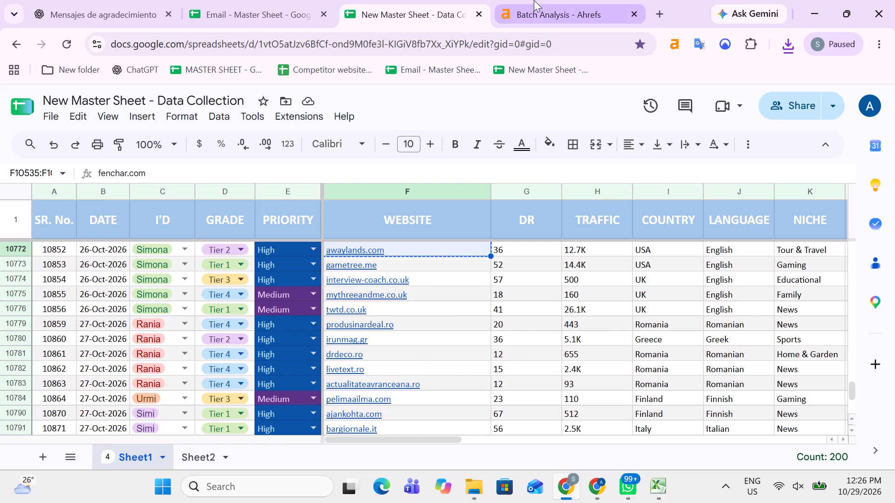
Replace the Ahrefs batch analysis target URLs with the second set of 200 copied websites and apply them.
left_click(534, 0)
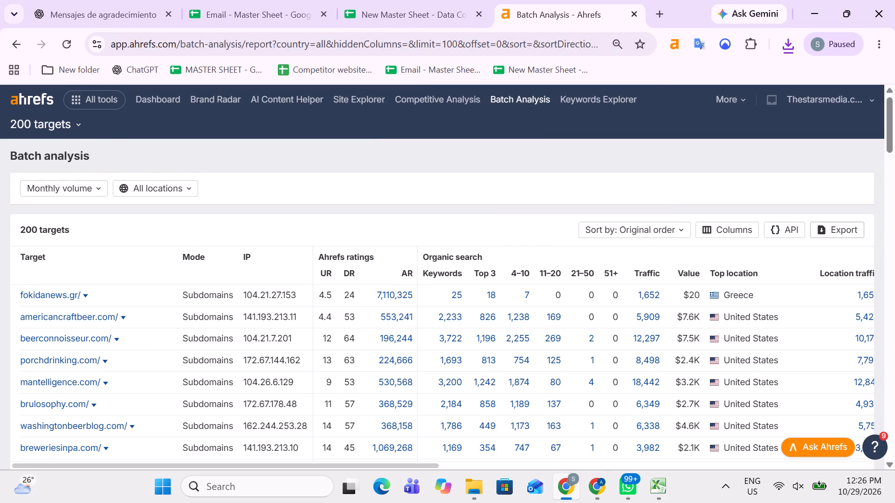
left_click(61, 126)
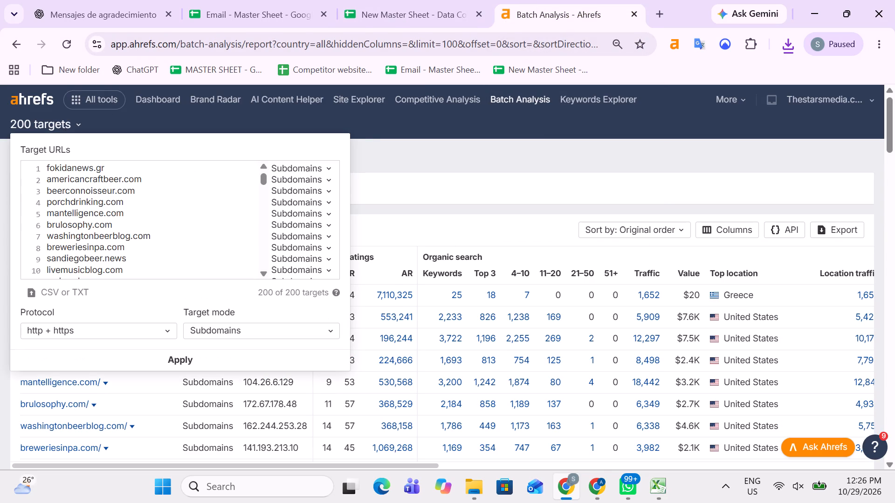
left_click(143, 221)
key("ctrl+a")
key("Delete")
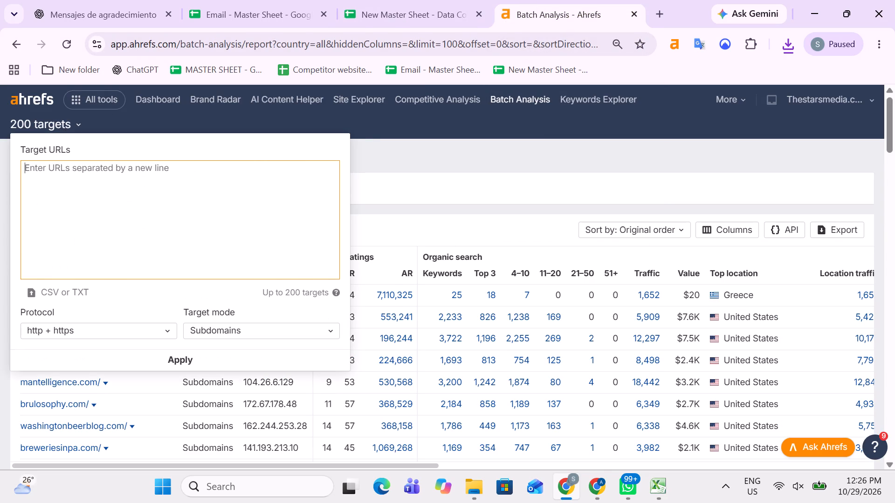
key("ctrl+v")
left_click(195, 368)
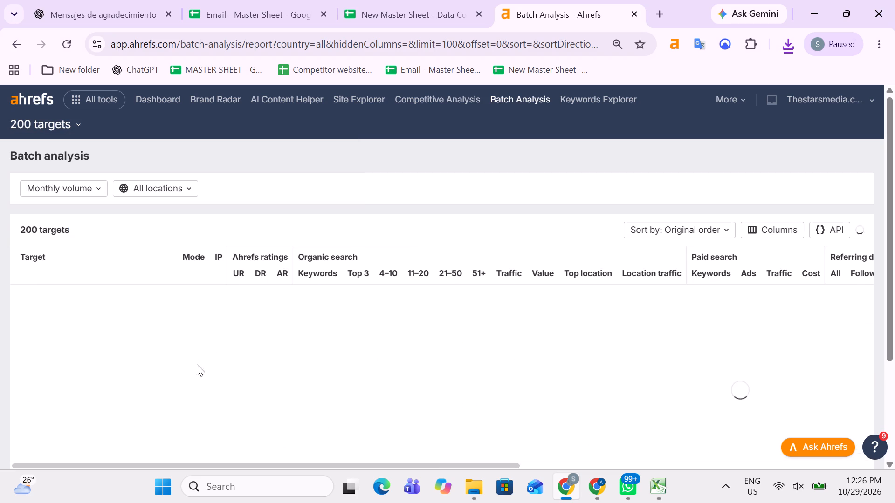
Export the batch analysis of the second 200 websites as CSV (UTF-16, best for Excel).
scroll(802, 309, "down", 2)
scroll(802, 311, "up", 1)
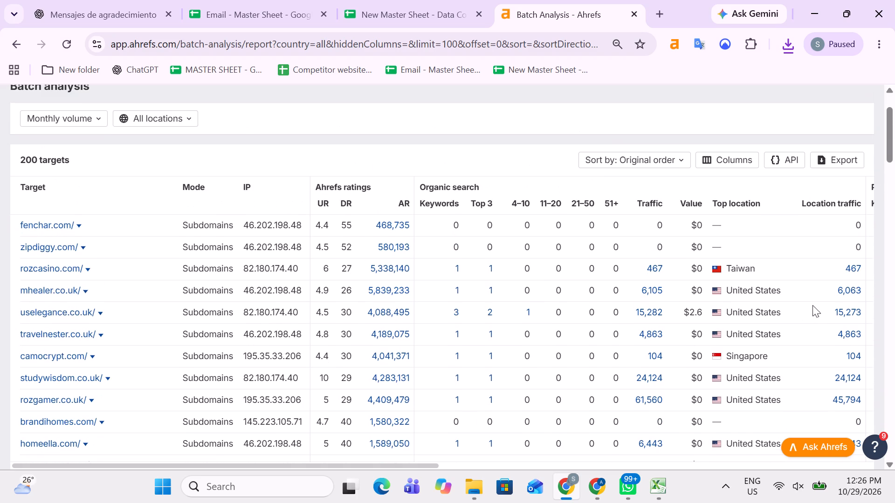
left_click(836, 159)
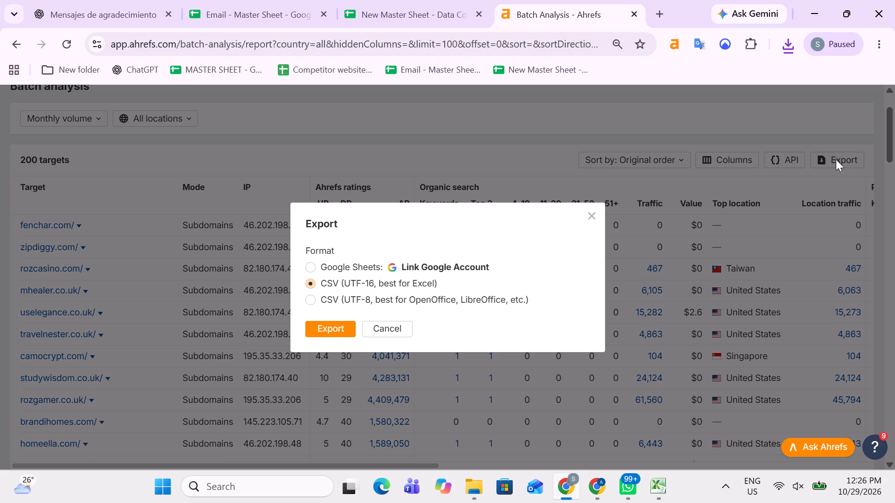
left_click(328, 324)
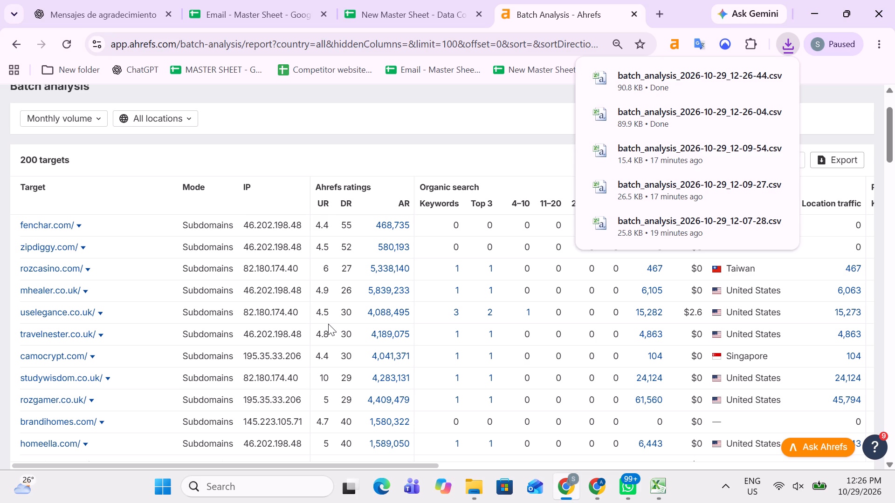
In the New Master Sheet, copy the remaining Website entries, from gametree.me down to travelthruhistory.com.
left_click(399, 0)
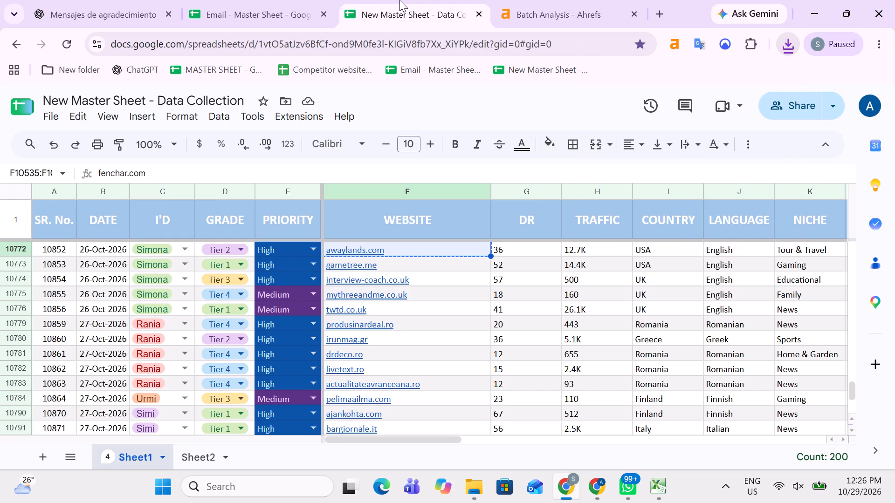
left_click(518, 256)
key("Down")
key("Left")
key("ctrl+shift+Down")
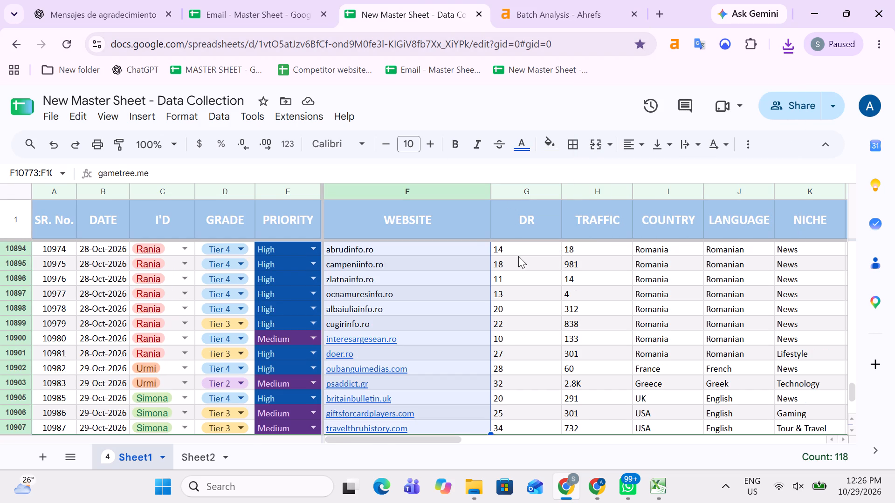
key("ctrl+c")
Replace the Ahrefs batch analysis target URLs with the remaining 118 copied websites and apply them.
left_click(537, 0)
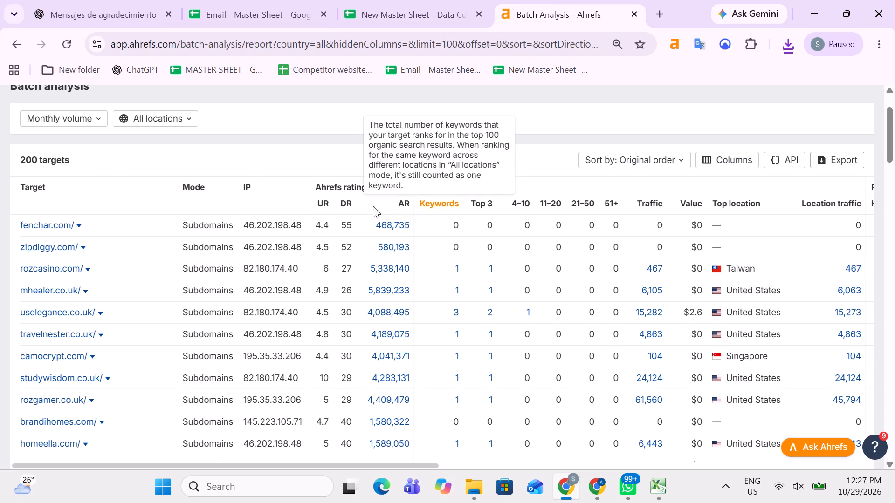
scroll(158, 163, "up", 2)
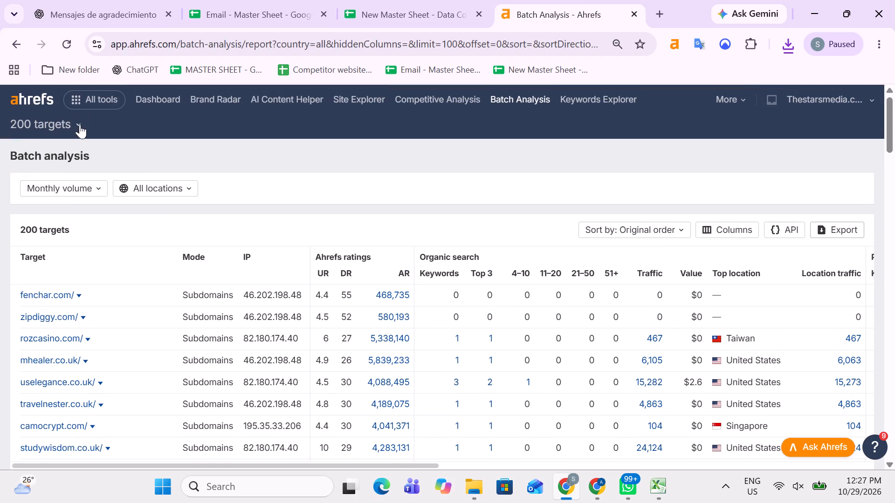
left_click(80, 124)
left_click(224, 213)
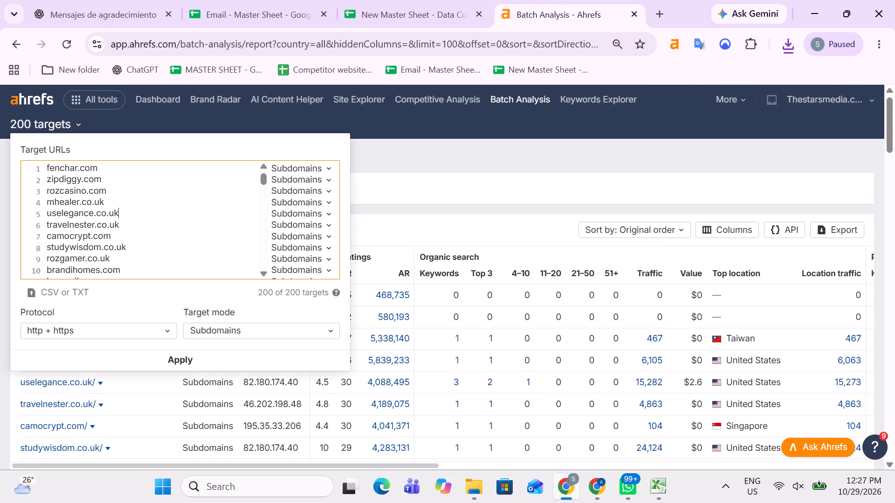
key("ctrl+a")
key("Delete")
key("ctrl+v")
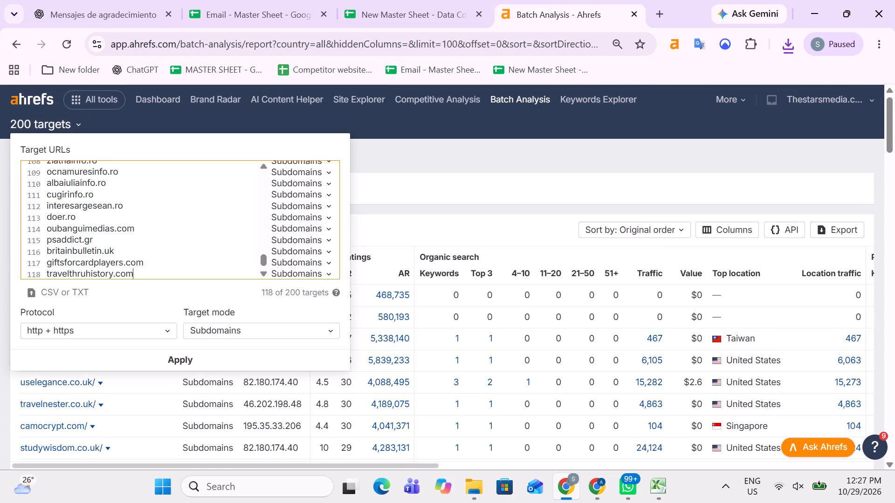
left_click(189, 362)
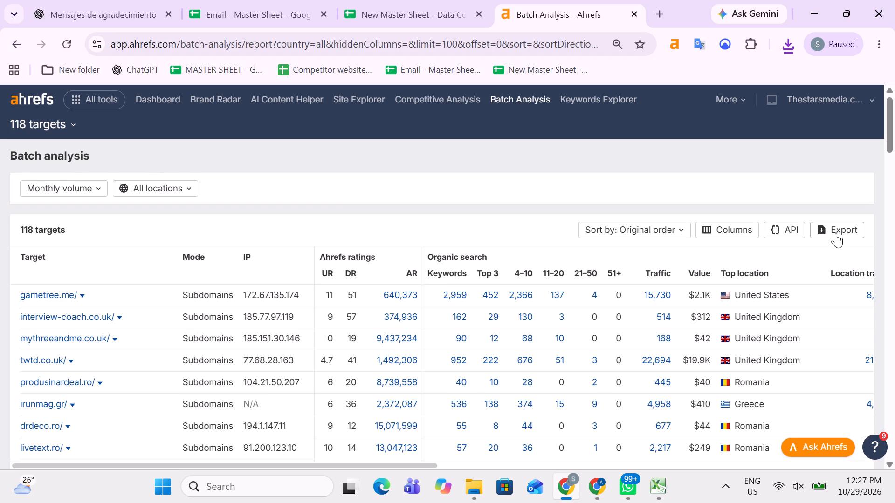
Export the batch analysis of the last 118 websites as CSV (UTF-16, best for Excel).
left_click(836, 233)
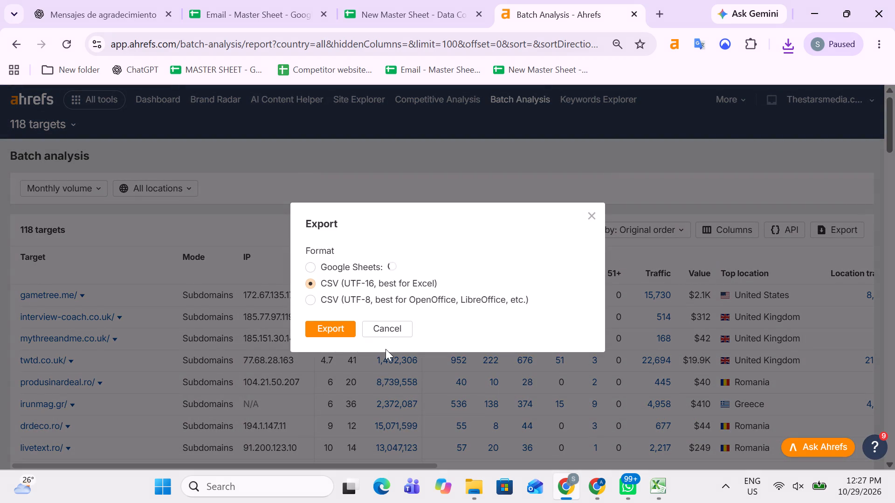
left_click(341, 333)
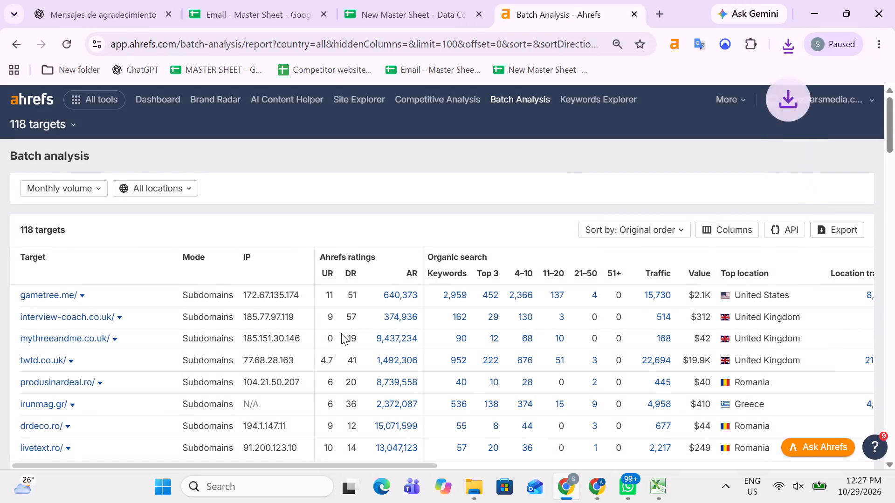
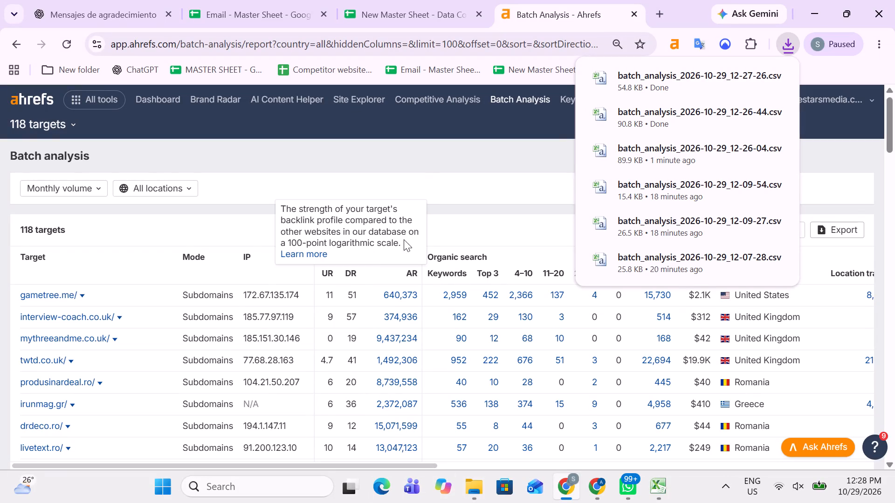
Switch to the Netbet Casino Acceptance - Oct 2026 workbook in Excel and show the BA 1 sheet.
key("alt+Tab")
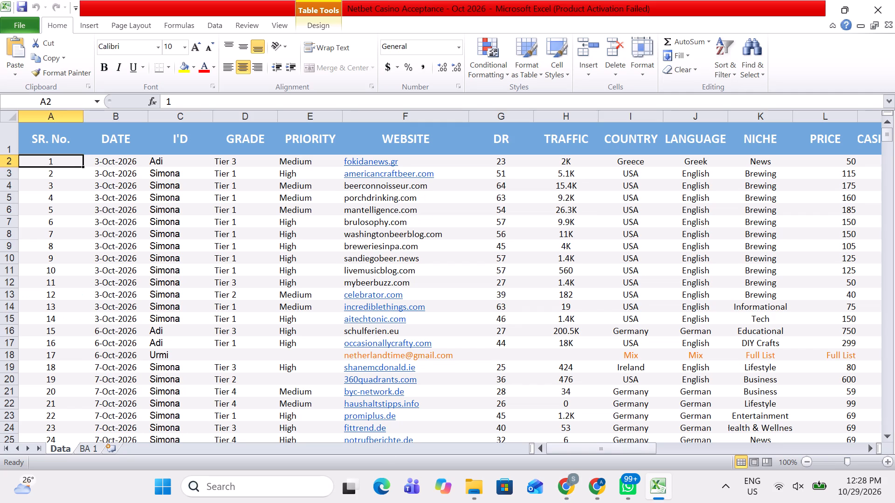
left_click(87, 447)
Switch to the Downloads folder in File Explorer and locate the newly exported batch analysis CSV files.
key("alt+Tab")
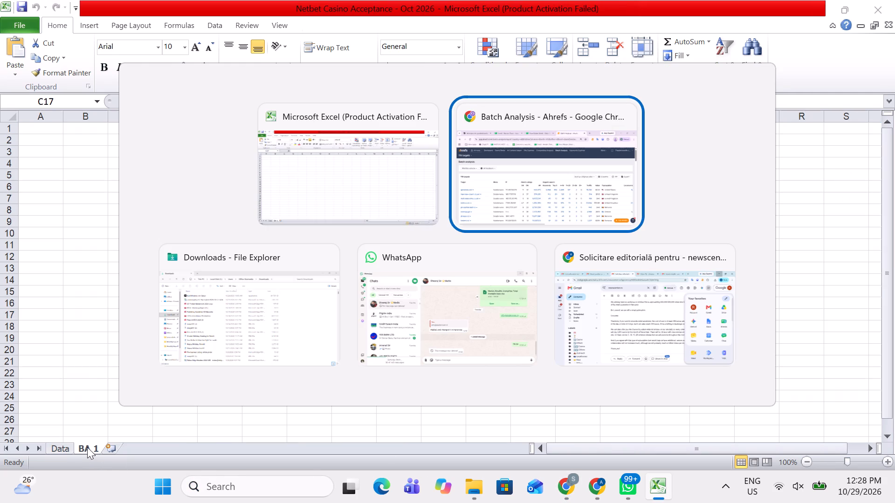
key("alt+Tab")
scroll(184, 381, "up", 7)
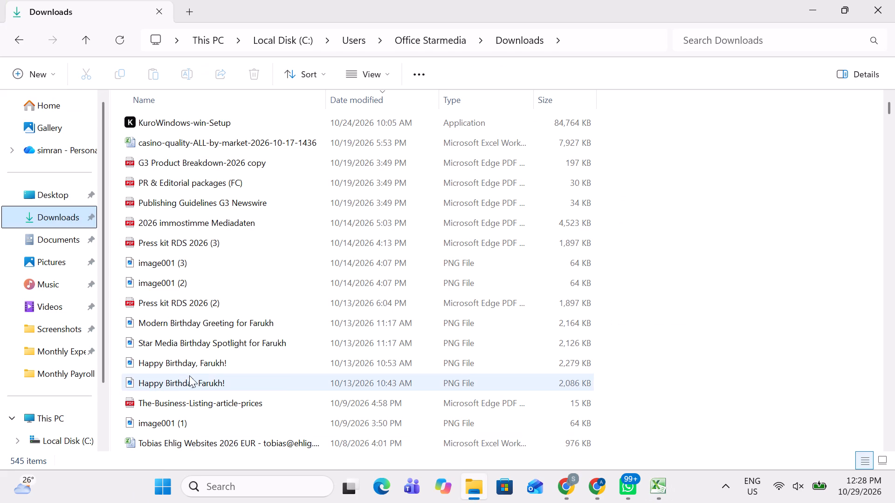
Open the newest export, batch_analysis_2026-10-29_12-27-26, from the Downloads folder in Excel to check its contents, and close it.
left_click(58, 212)
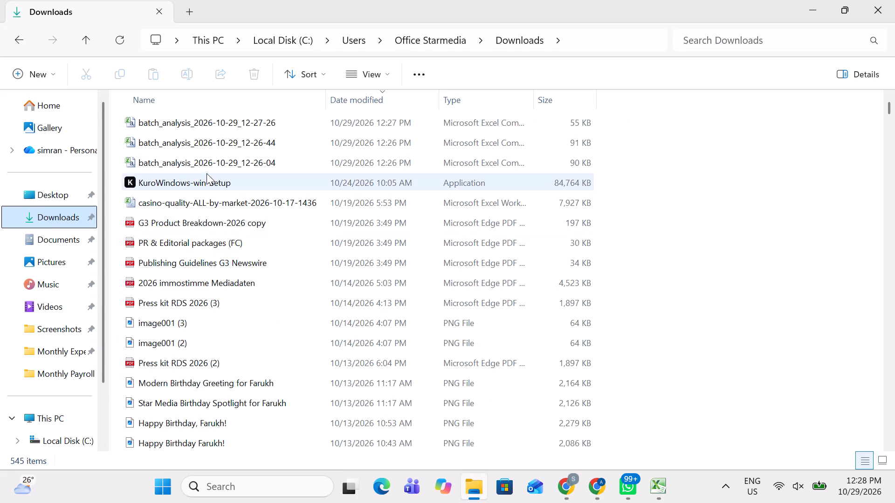
left_click(249, 122)
double_click(249, 122)
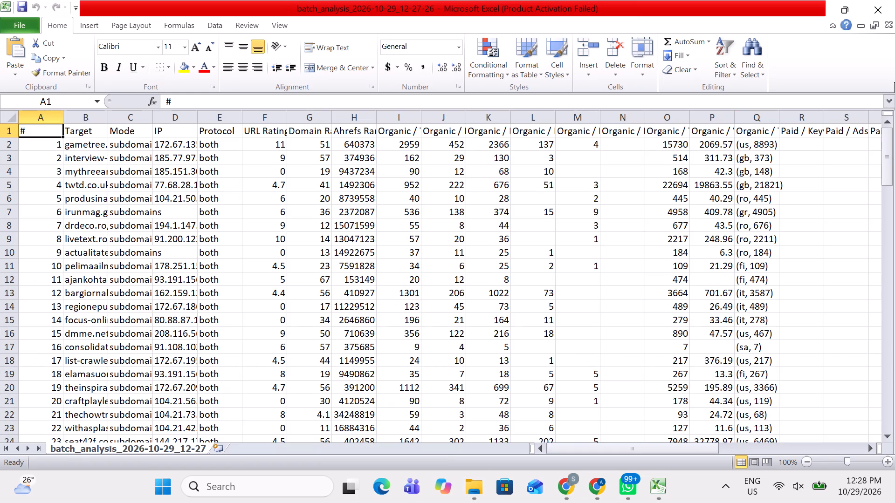
left_click(882, 9)
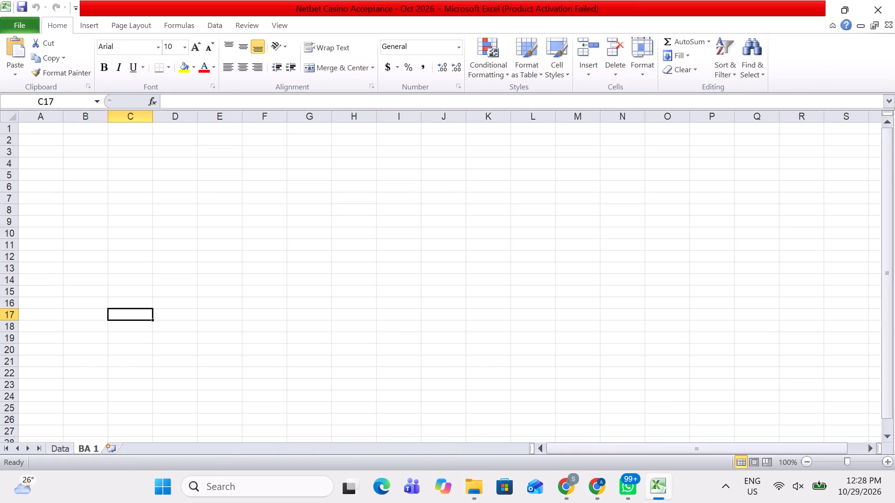
Open the export batch_analysis_2026-10-29_12-26-04 from the Downloads folder in Excel.
key("alt+Tab")
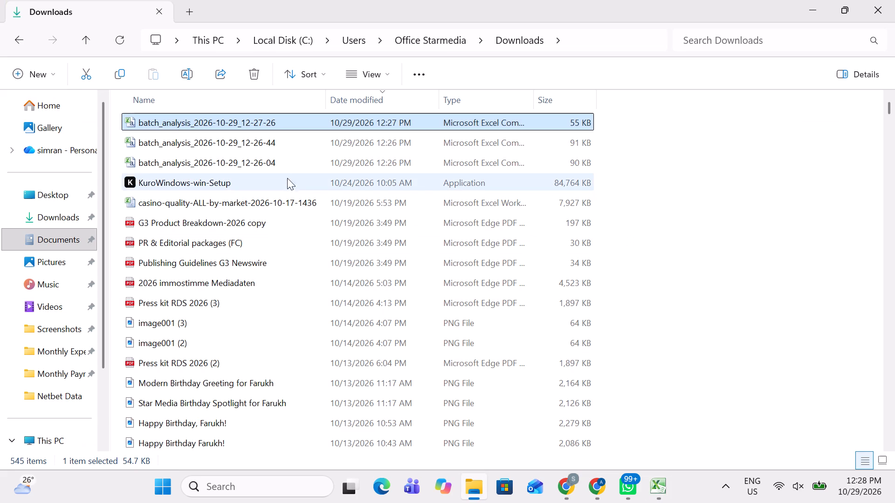
double_click(278, 158)
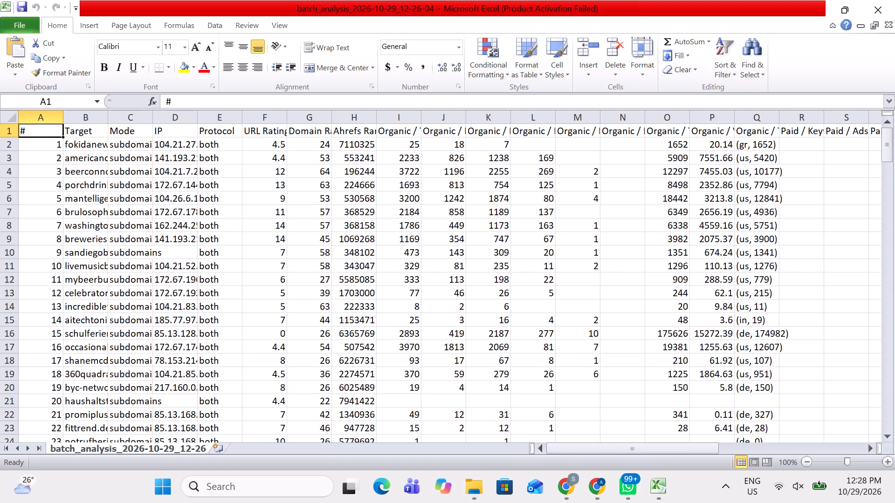
Copy the export's entire data table, including the header row and all columns through AI.
key("Down")
key("Right")
key("Left")
key("Right")
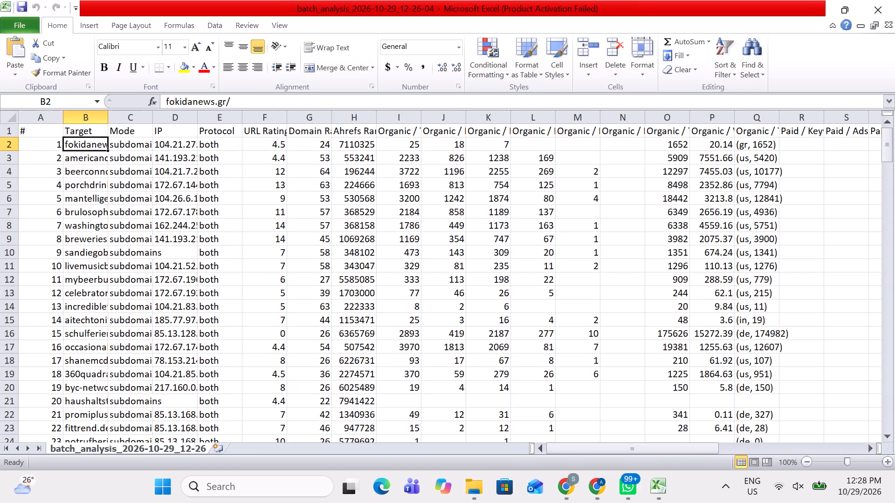
key("ctrl+shift+Down")
key("Up")
key("Down")
key("Left")
key("Left")
key("Left")
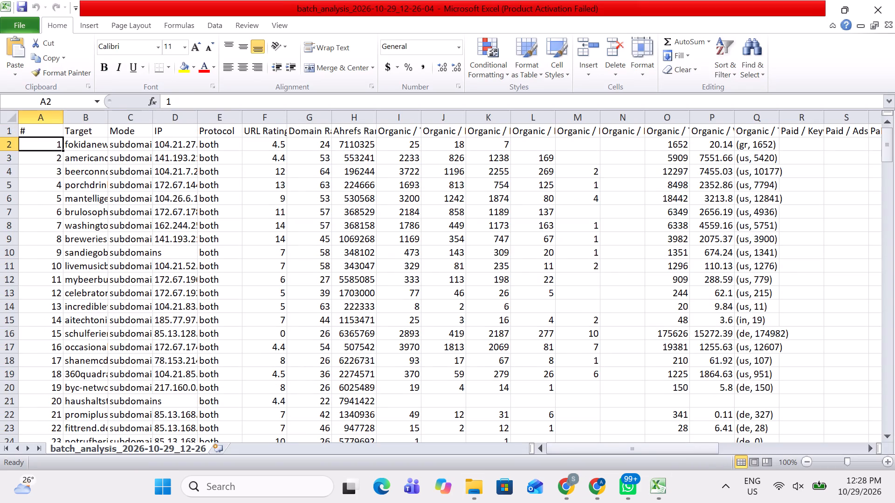
key("ctrl+a")
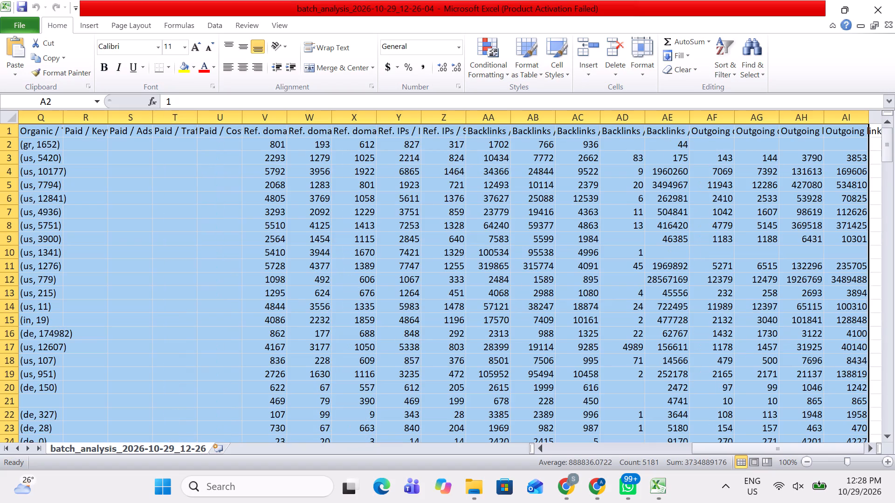
key("ctrl+c")
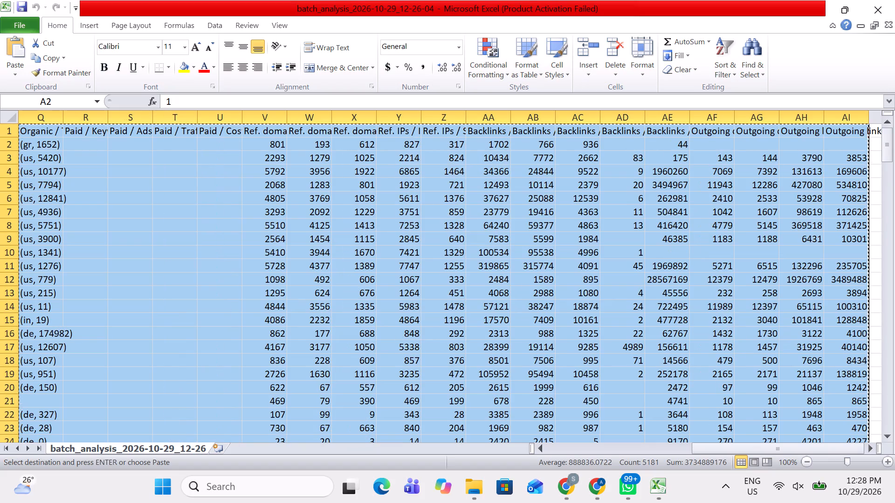
key("Up")
key("Down")
key("ctrl+shift+Down")
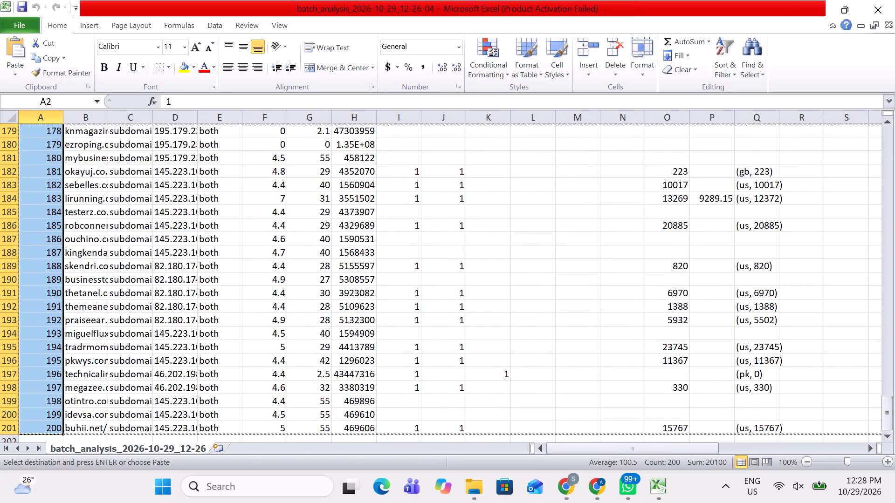
key("Up")
key("Down")
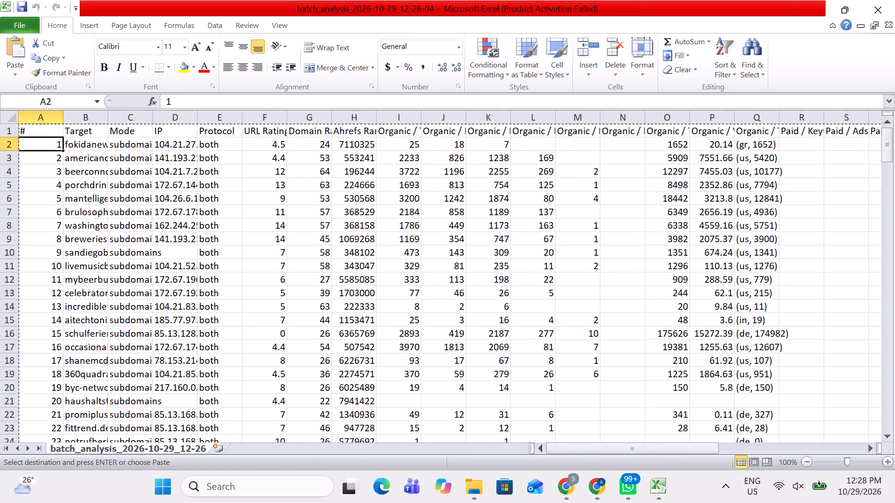
key("ctrl+a")
key("ctrl+c")
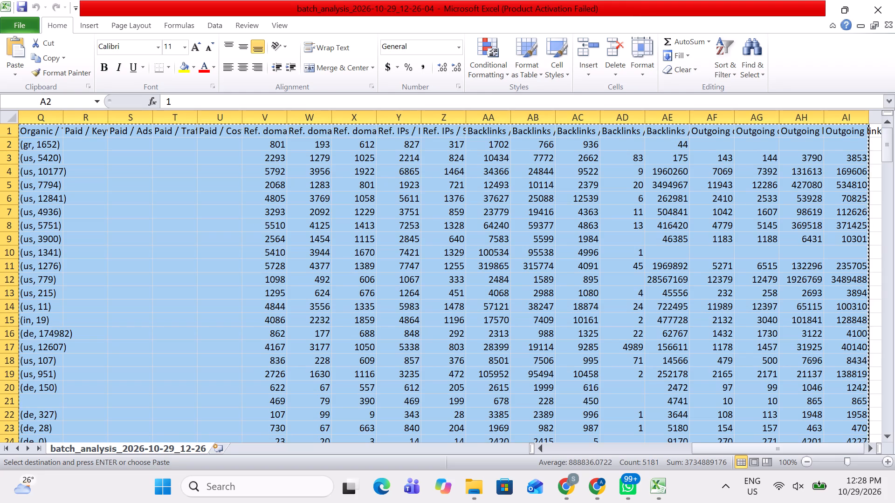
Switch to the Netbet Casino Acceptance - Oct 2026 workbook with the copied batch analysis table.
key("alt+Tab")
key("alt+Tab")
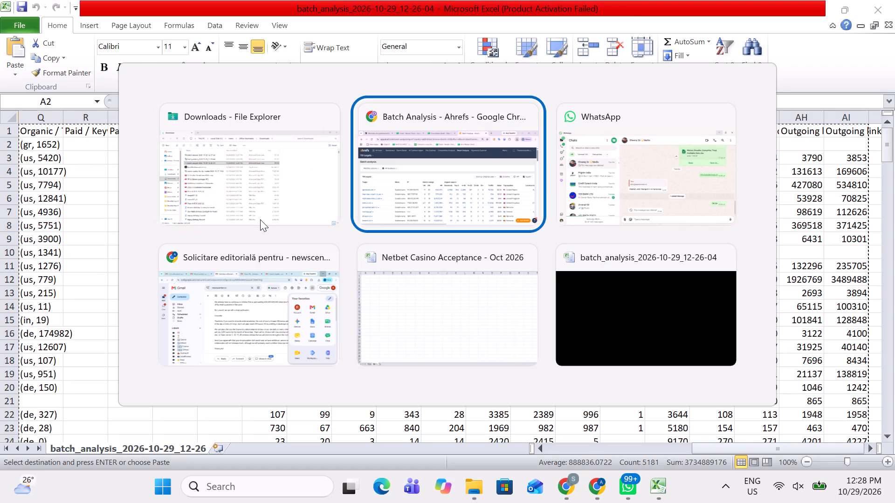
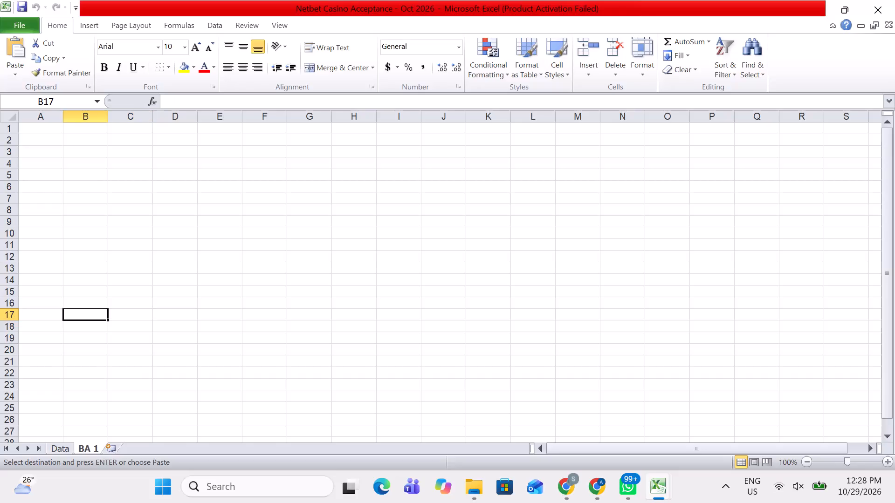
Paste the copied batch analysis data, including its header row, into the BA 1 sheet starting at cell A1.
key("Left")
key("ctrl+Up")
key("Up")
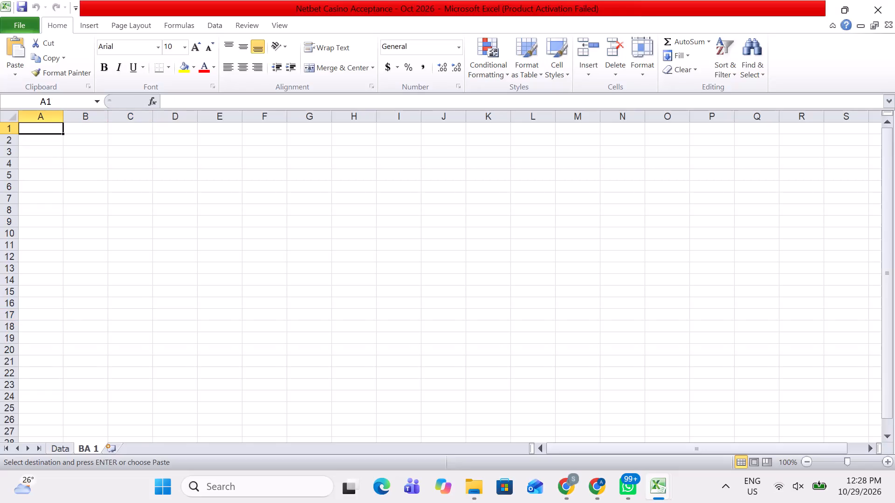
key("Up")
key("ctrl+v")
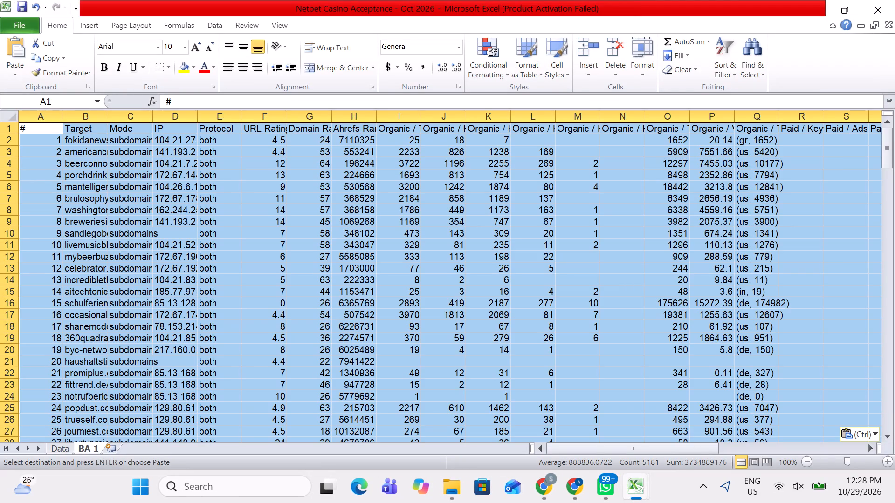
left_click(875, 434)
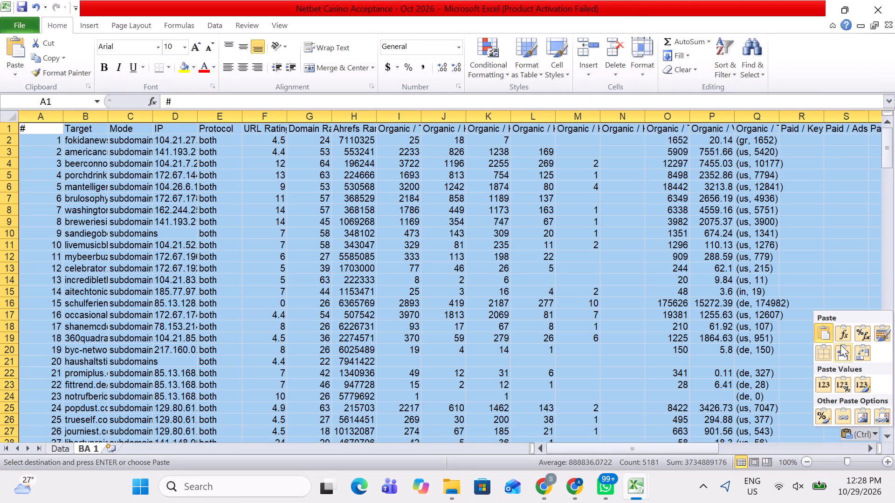
left_click(274, 236)
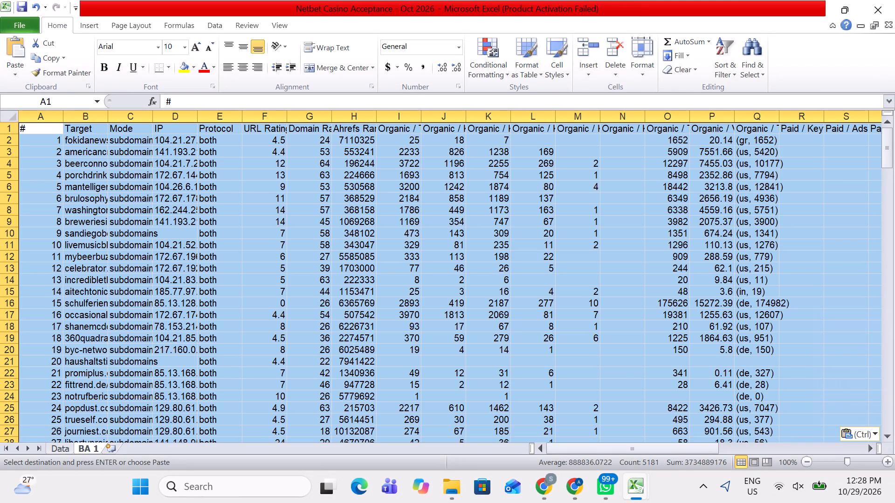
left_click(272, 235)
key("Left")
key("Left")
key("Left")
key("Left")
key("Left")
key("Left")
key("Left")
key("Left")
key("Left")
key("Left")
key("Left")
key("Left")
key("Left")
key("Left")
key("Left")
key("Left")
key("Left")
key("Left")
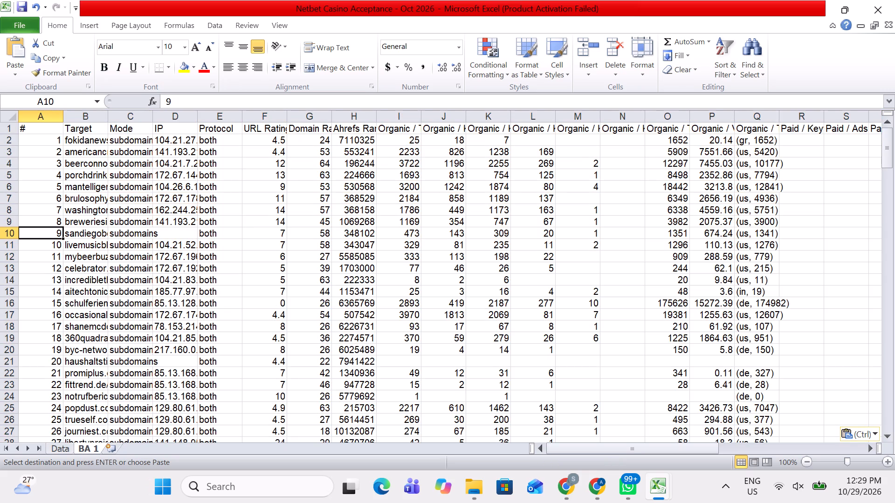
Add a new worksheet after BA 1 and name it BA 2.
left_click(108, 445)
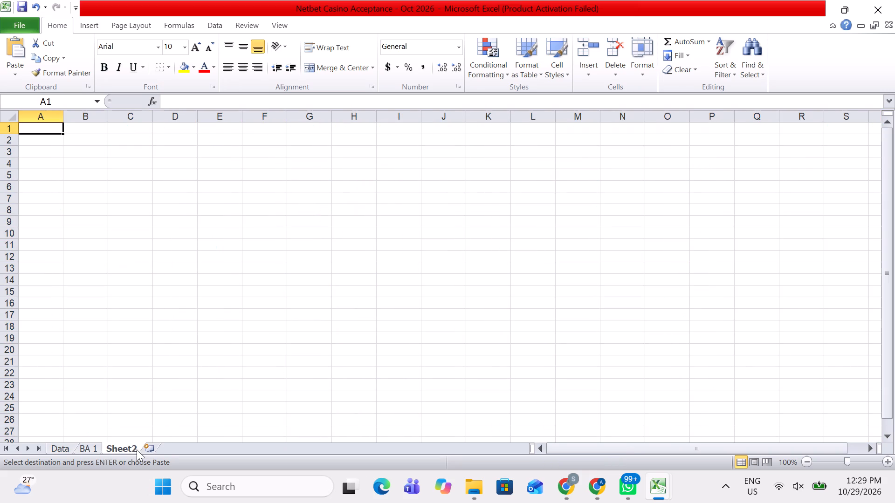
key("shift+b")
key("BackSpace")
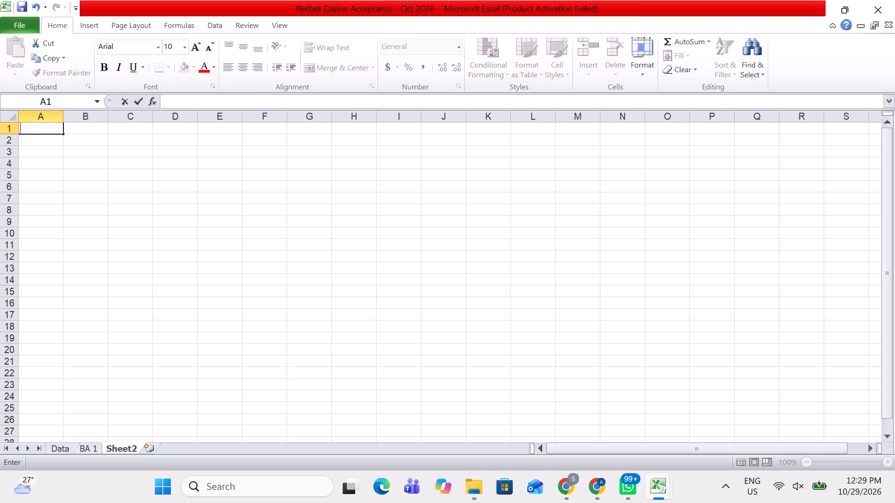
double_click(123, 447)
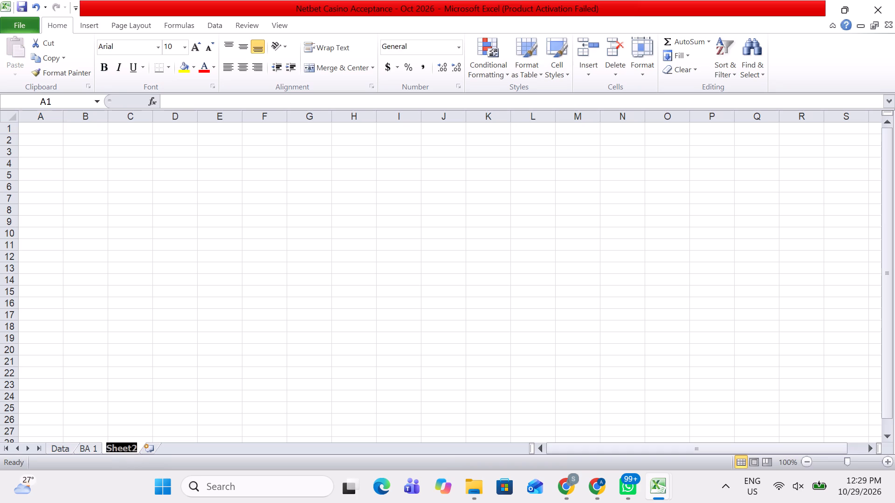
key("BackSpace")
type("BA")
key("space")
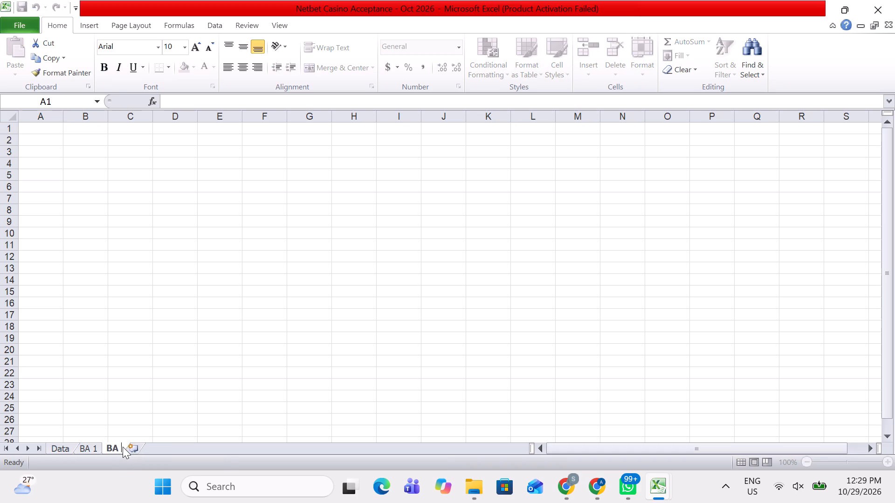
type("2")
left_click(152, 425)
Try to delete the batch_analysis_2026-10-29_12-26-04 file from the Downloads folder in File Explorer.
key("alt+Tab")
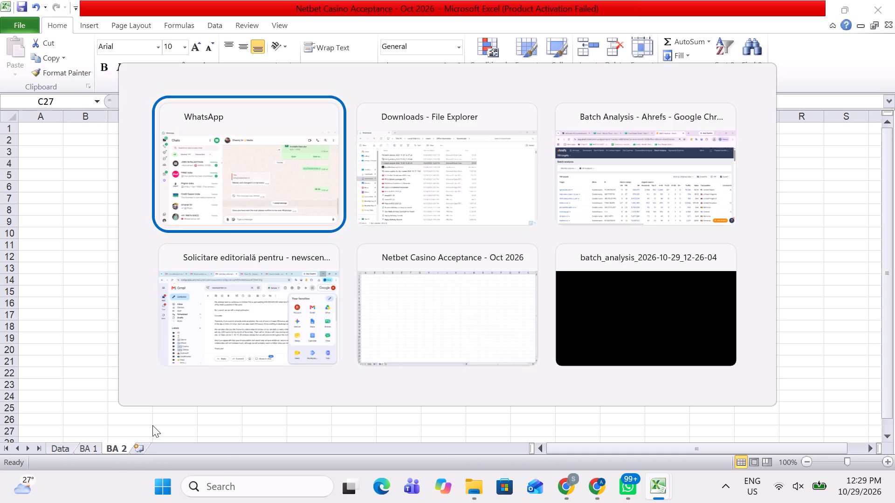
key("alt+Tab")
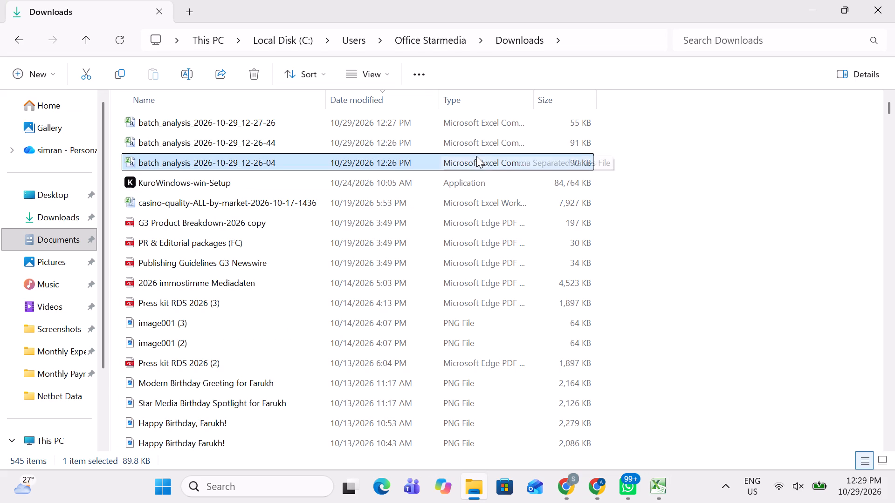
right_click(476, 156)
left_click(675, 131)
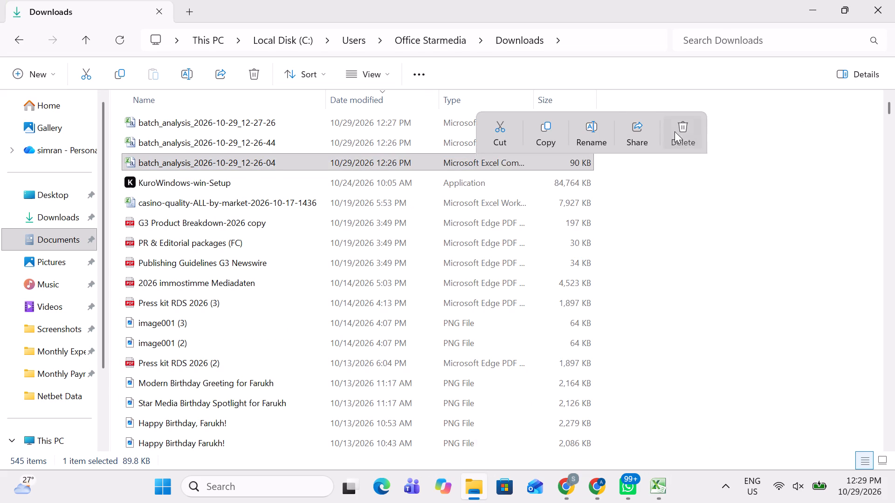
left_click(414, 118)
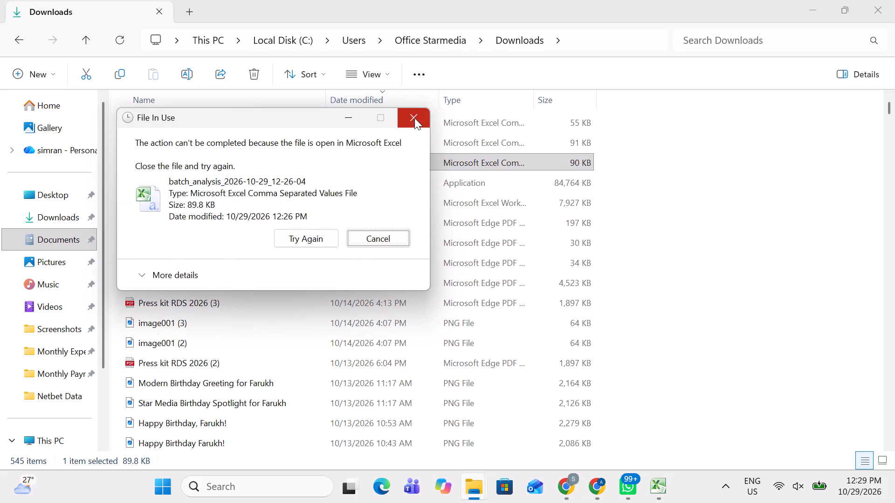
Switch to the batch_analysis_2026-10-29_12-26-04 workbook in Excel and close it.
key("alt+Tab")
key("alt+Tab")
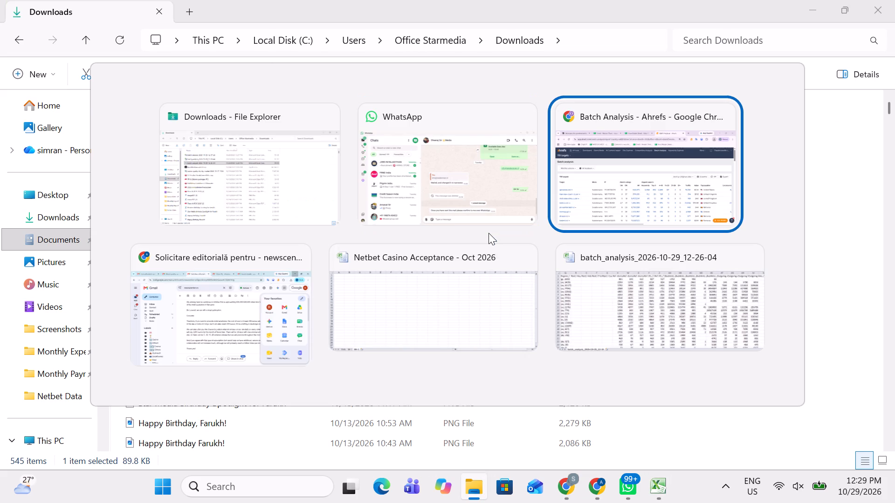
key("alt+Tab")
key("alt+Tab")
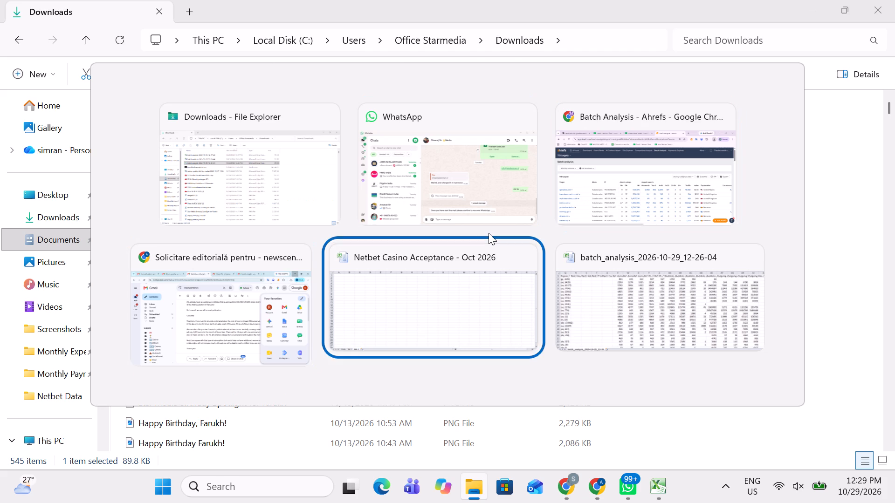
key("alt+Tab")
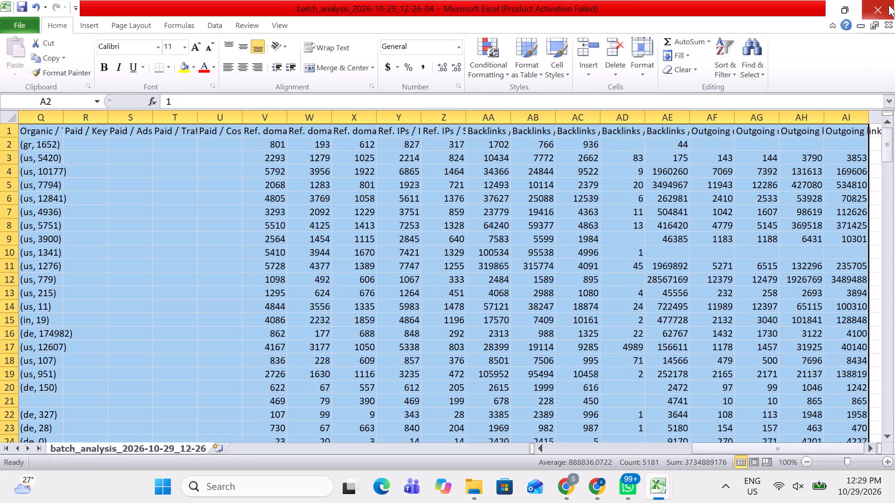
left_click(889, 4)
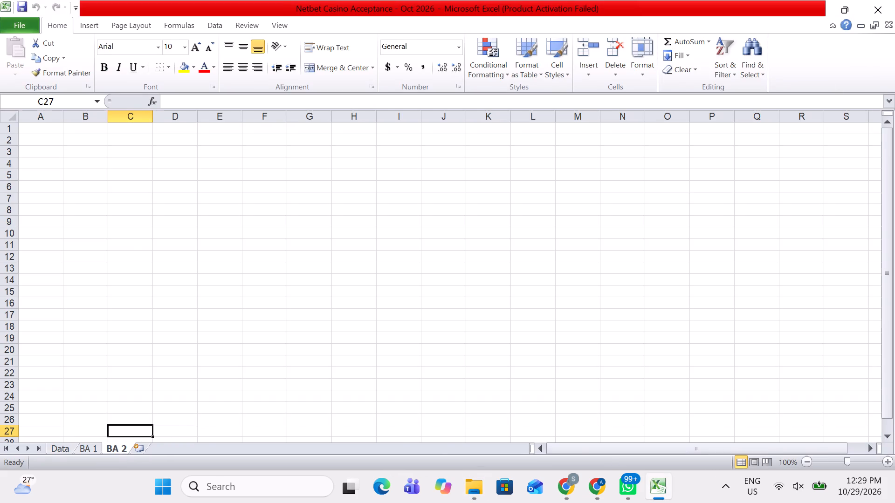
Return to the Downloads folder in File Explorer and delete the batch_analysis_2026-10-29_12-26-04 file.
key("alt+Tab")
right_click(267, 164)
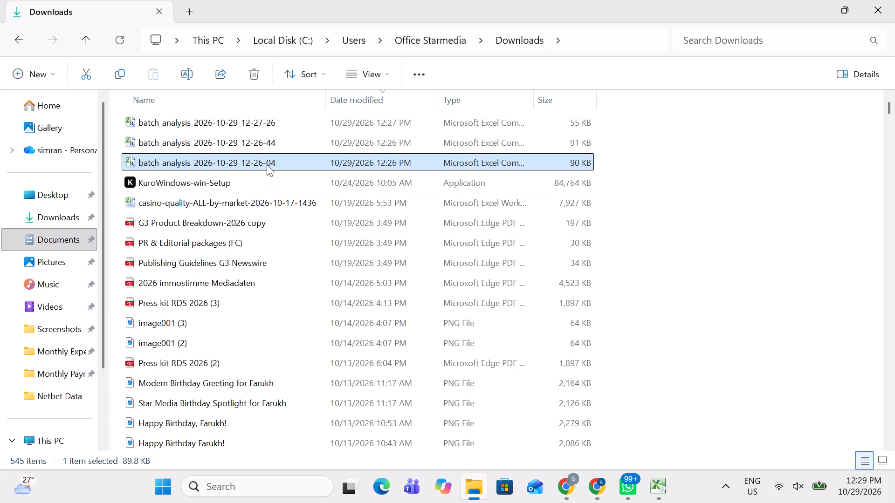
Delete the batch_analysis_2026-10-29_12-26-04 export from the Downloads folder.
left_click(473, 134)
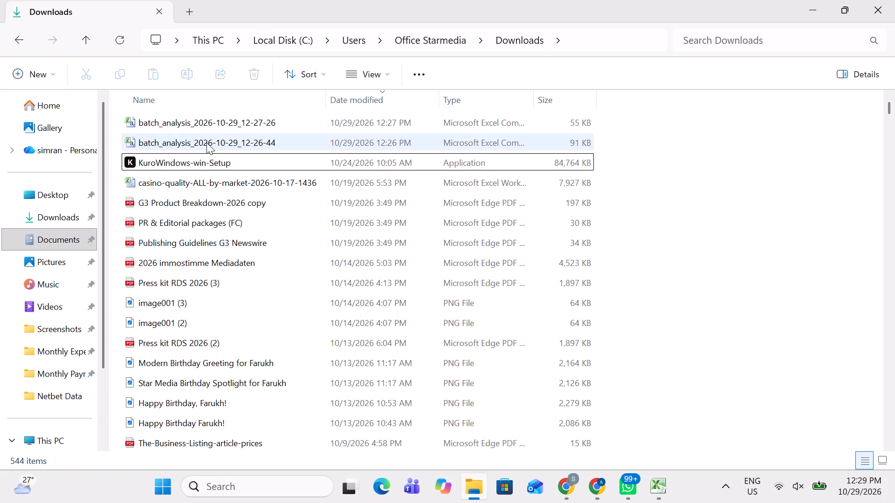
Open the batch_analysis_2026-10-29_12-26-44 export from Downloads in Excel and copy its entire data range.
double_click(207, 143)
key("Down")
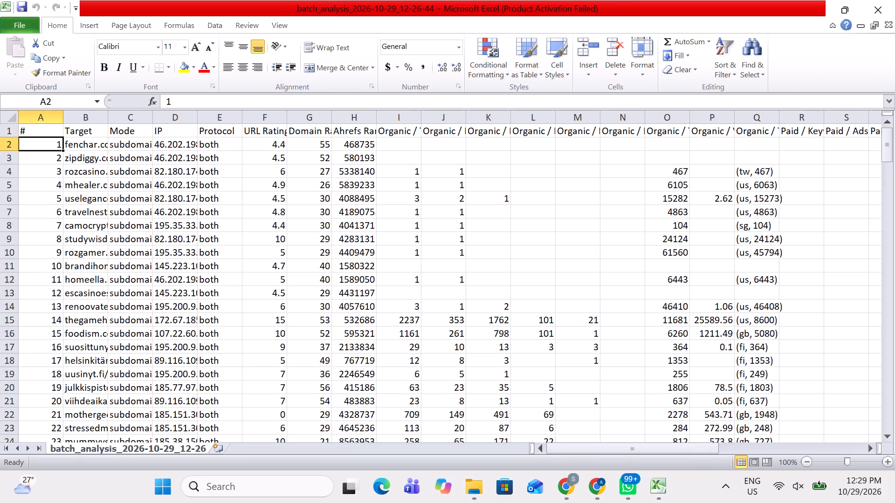
key("Left")
key("Up")
key("ctrl+a")
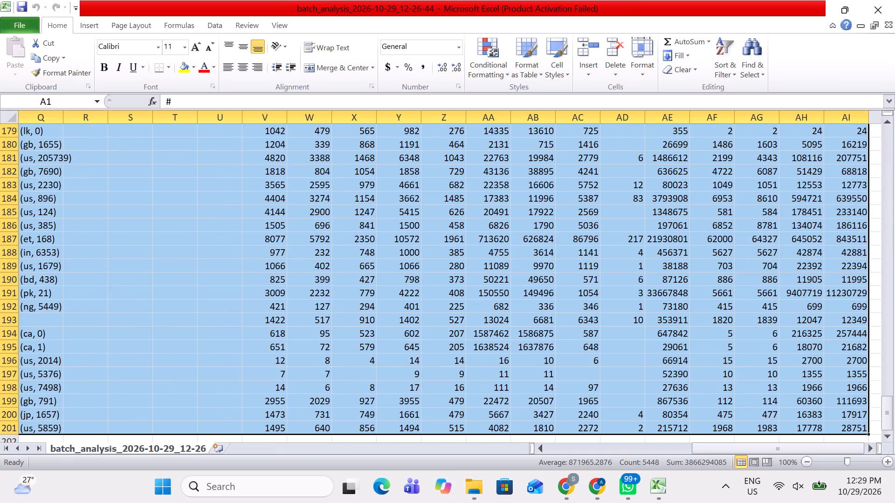
key("ctrl+c")
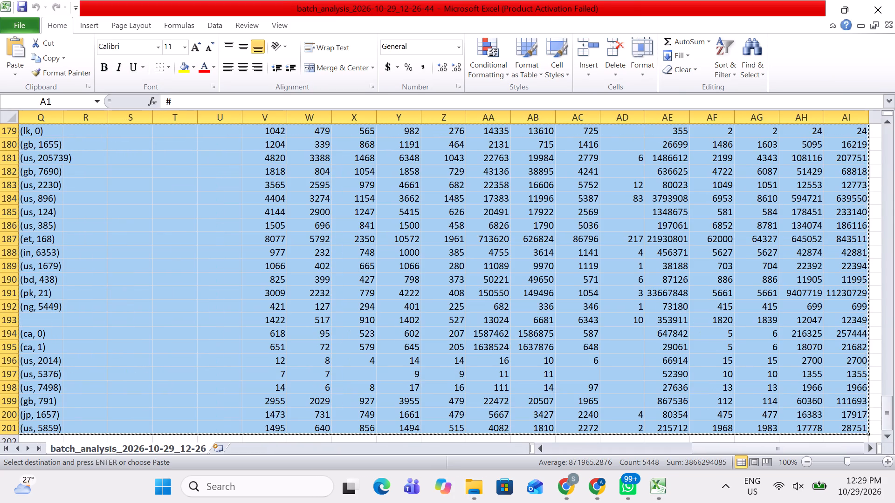
Paste the copied export data at cell A1 of the BA 2 sheet in the Netbet Casino Acceptance - Oct 2026 workbook.
key("alt+Tab")
key("alt+Tab")
key("alt+Tab")
key("alt+Tab")
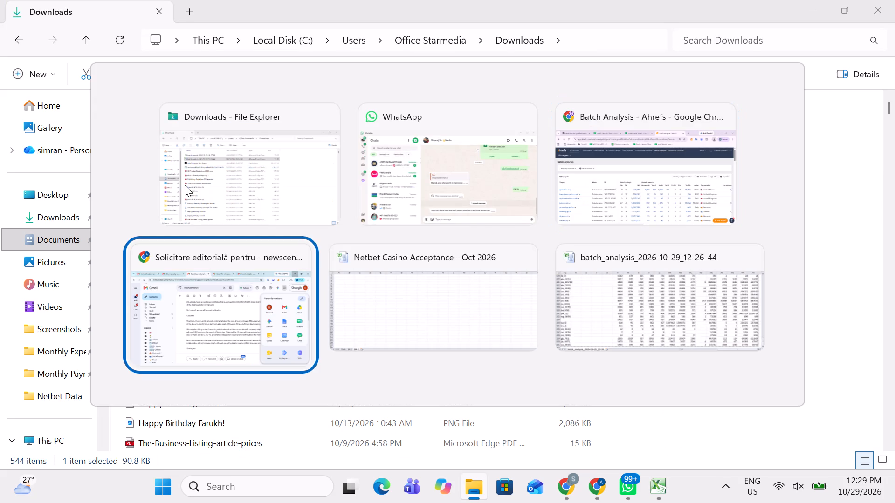
key("alt+Tab")
key("Left")
key("Left")
key("Left")
key("Left")
key("Left")
key("Left")
key("Left")
key("Left")
key("Left")
key("Left")
key("Left")
key("Left")
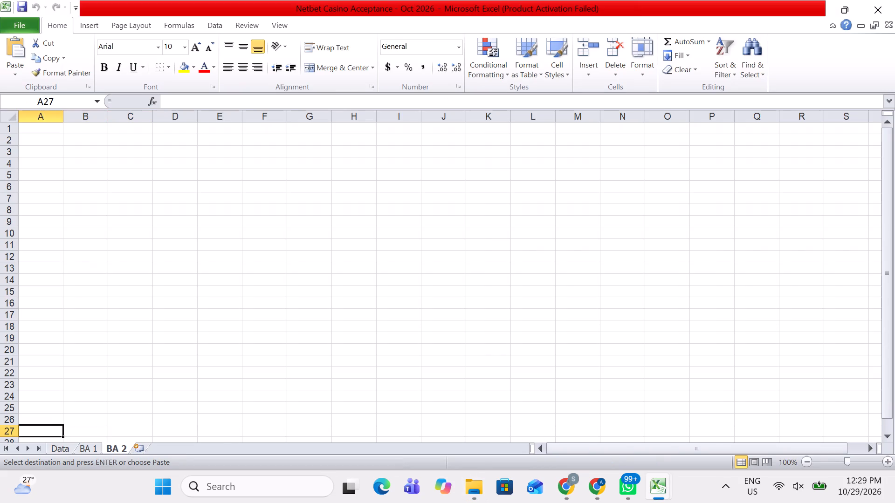
key("ctrl+Up")
key("Up")
key("ctrl+v")
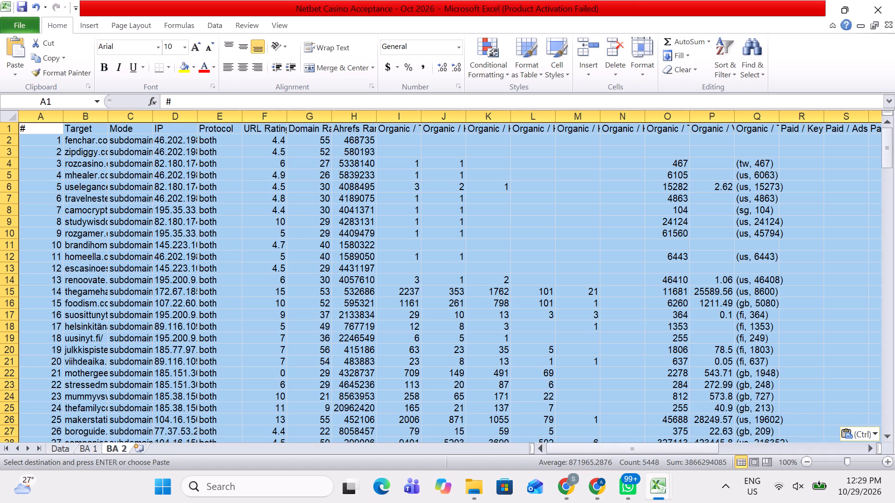
Close the batch_analysis_2026-10-29_12-26-44 workbook without keeping its copied data on the clipboard.
key("alt+Tab")
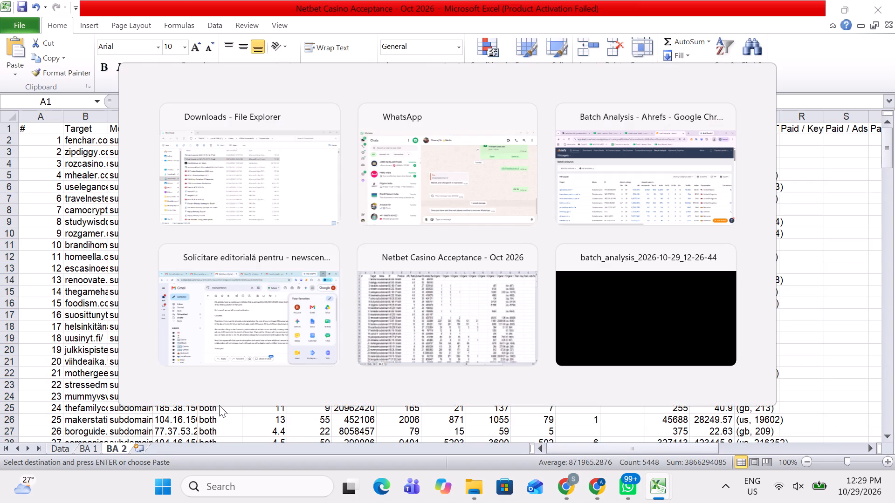
key("alt+Tab")
key("alt+Tab")
key("alt+Tab")
key("alt+Tab")
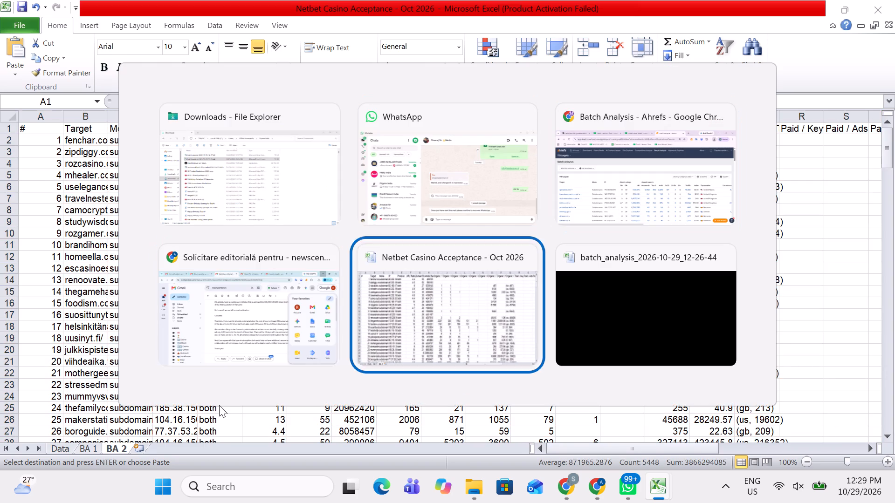
key("alt+Tab")
left_click(894, 0)
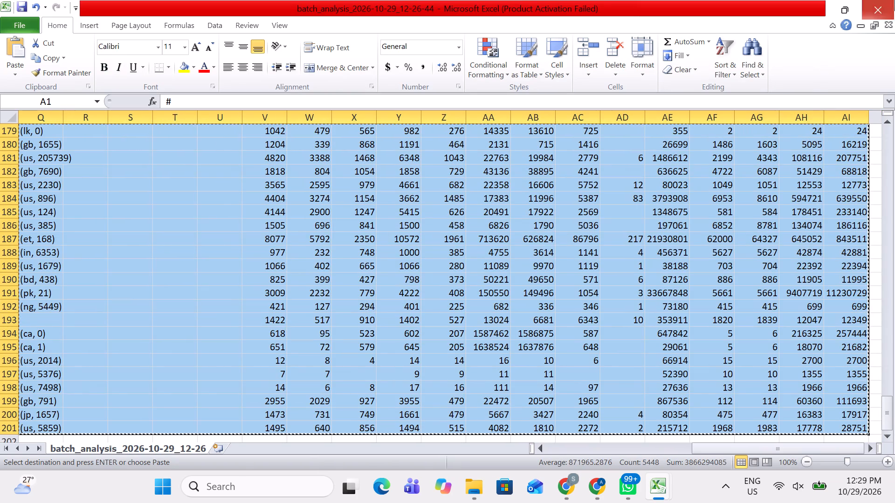
left_click(459, 282)
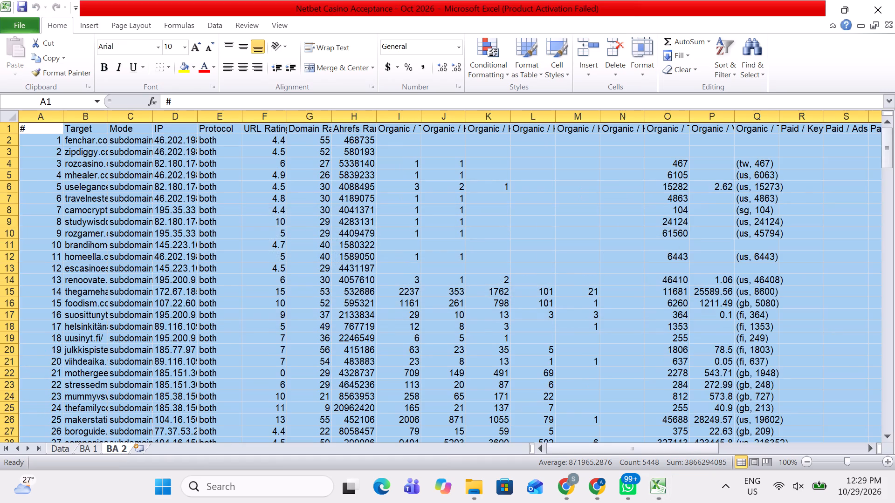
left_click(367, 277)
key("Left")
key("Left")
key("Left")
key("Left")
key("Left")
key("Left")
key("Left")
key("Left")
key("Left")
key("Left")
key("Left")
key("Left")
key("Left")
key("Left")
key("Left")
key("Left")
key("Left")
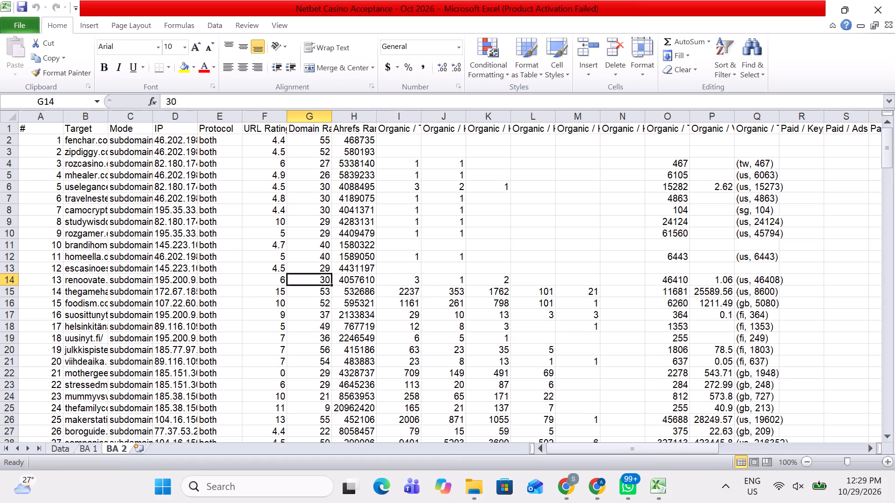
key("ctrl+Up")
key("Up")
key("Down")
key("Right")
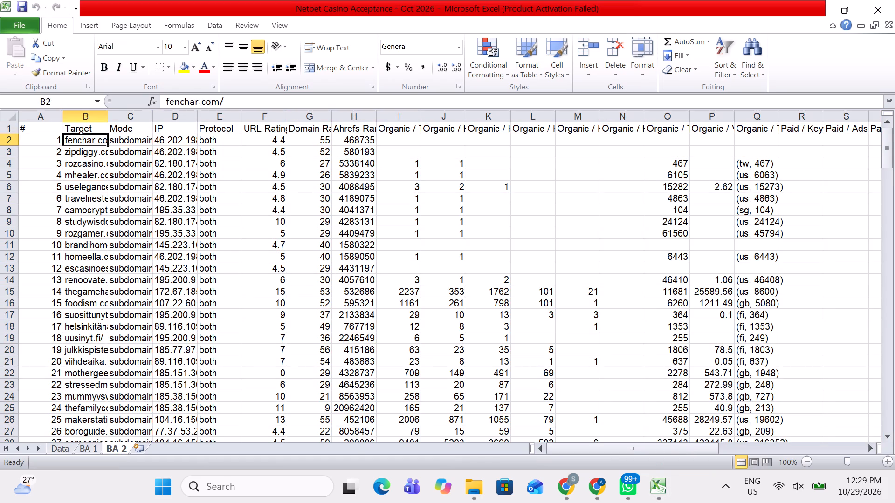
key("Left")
Switch to File Explorer and delete the batch_analysis_2026-10-29_12-26-44 export from the Downloads folder.
key("alt+Tab")
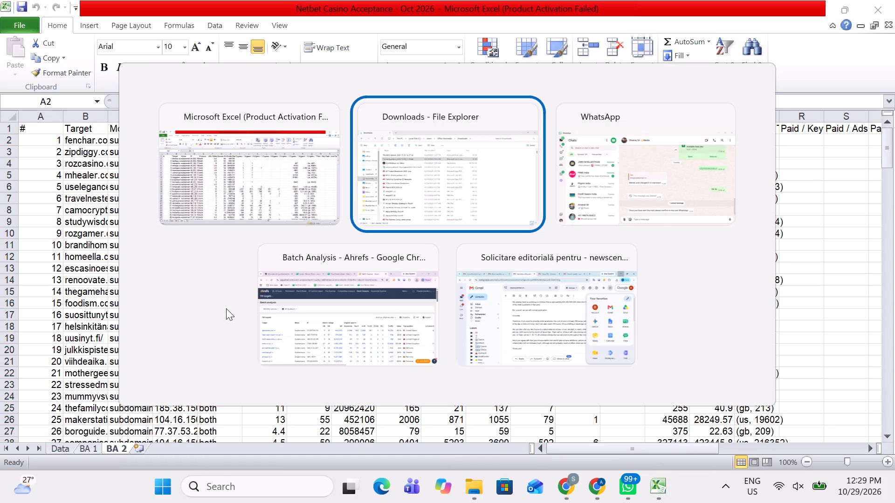
key("alt+Tab")
key("alt+Tab")
key("alt+Tab")
key("alt+Tab")
key("alt+Tab")
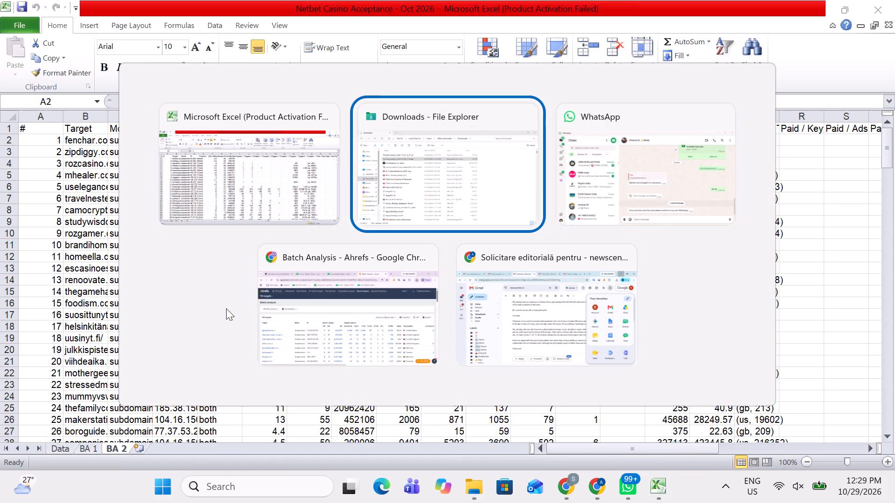
right_click(321, 149)
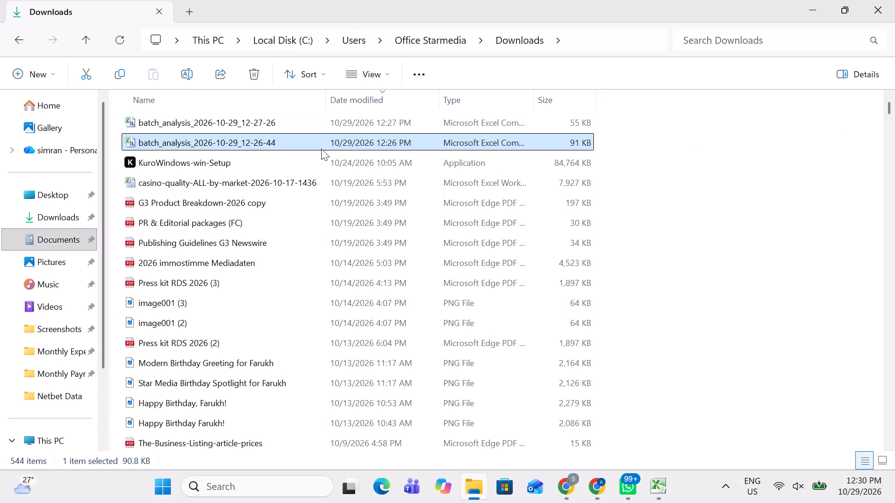
left_click(528, 126)
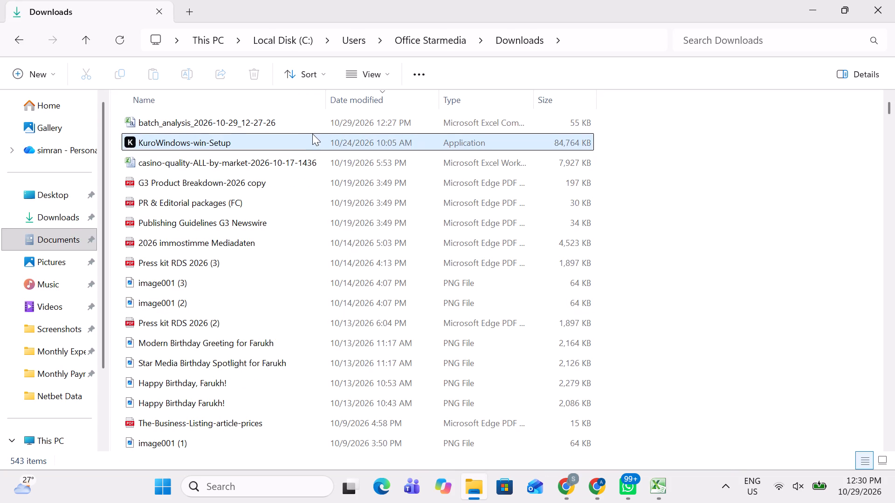
Open the batch_analysis_2026-10-29_12-27-26 export in Excel and copy its entire data range.
double_click(286, 122)
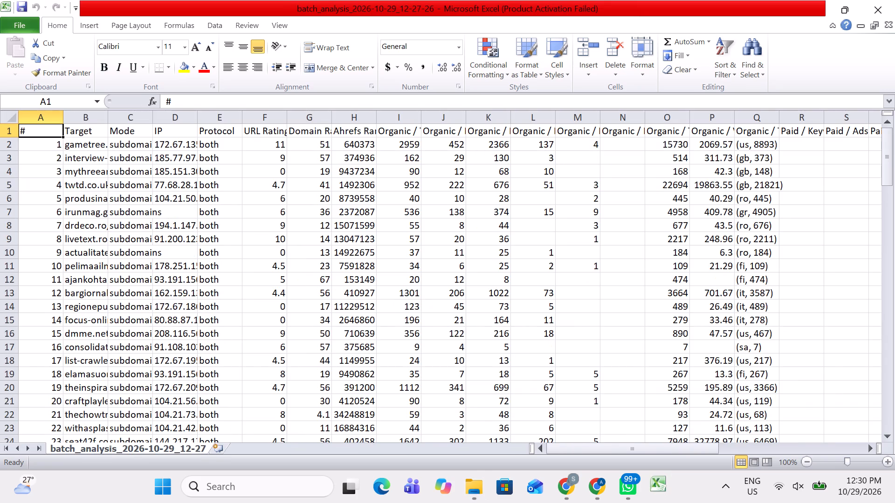
key("ctrl+a")
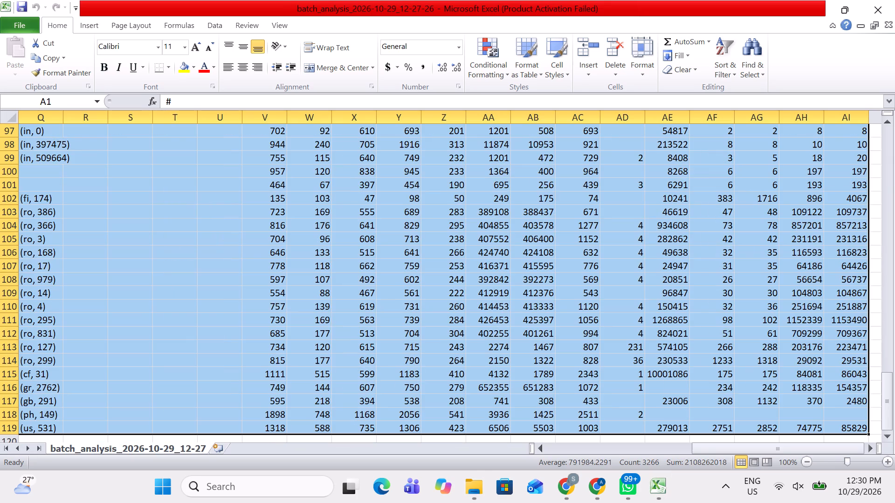
key("ctrl+c")
Add a new sheet after BA 2 in the Netbet Casino Acceptance - Oct 2026 workbook and name it BA 3.
key("alt+Tab")
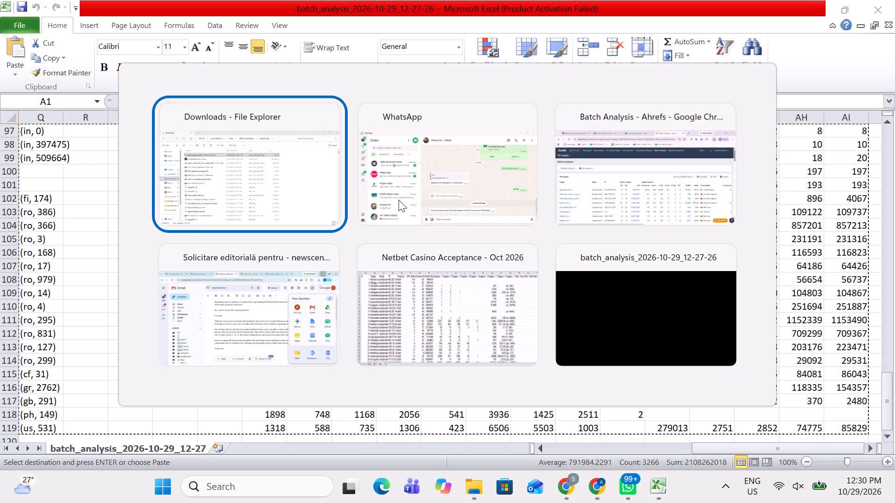
key("alt+Tab")
key("alt+Tab")
key("alt+Tab")
key("alt+Tab")
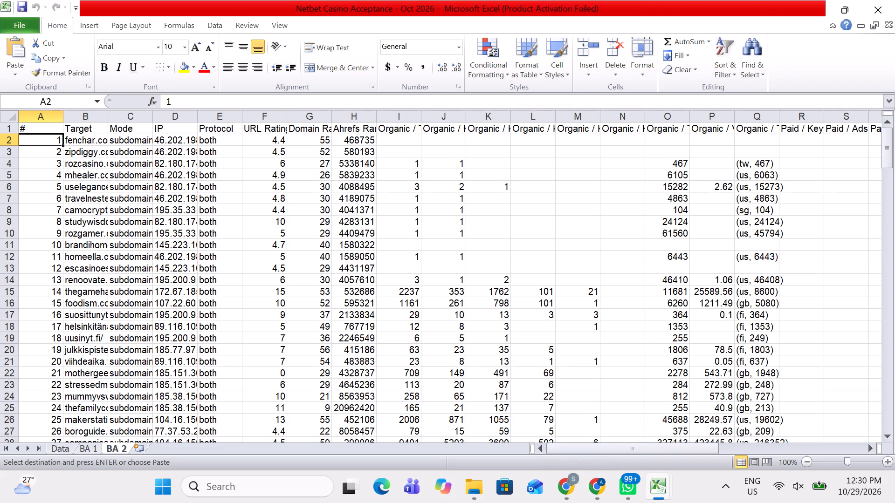
left_click(143, 446)
left_click(142, 447, "shift")
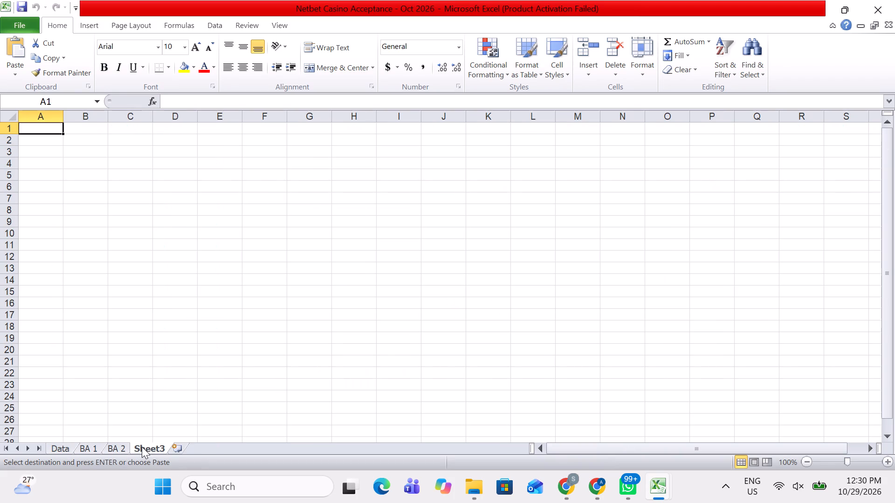
double_click(142, 447)
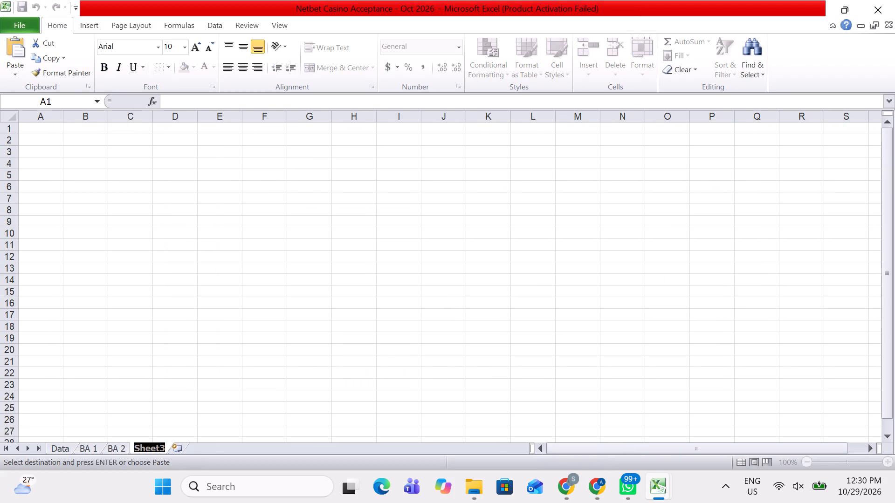
key("BackSpace")
type("BA")
key("space")
type("3")
key("Tab")
key("Left")
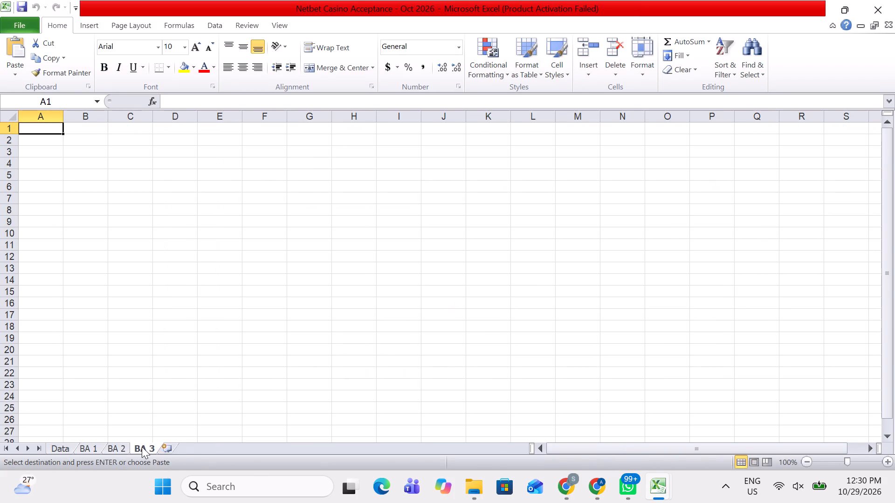
Paste the copied export data at cell A1 of the BA 3 sheet and check how far the Target column extends.
key("ctrl+v")
key("Down")
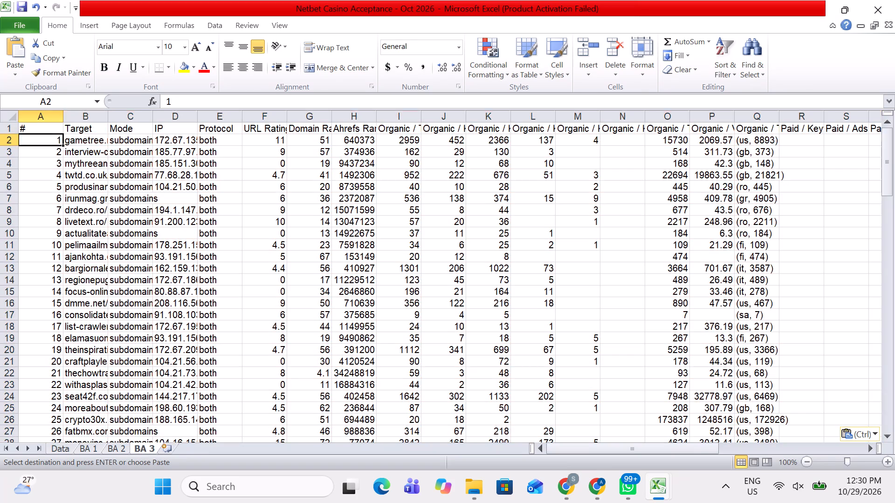
key("Right")
key("ctrl+shift+Down")
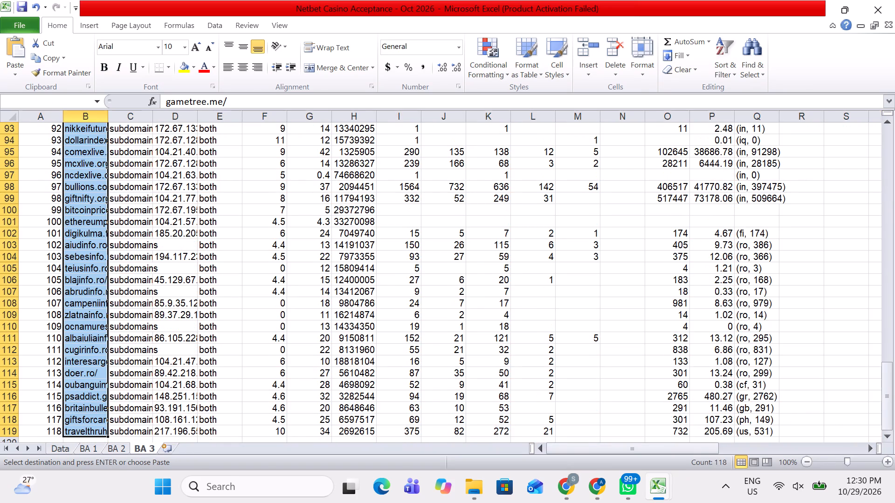
key("Up")
key("Down")
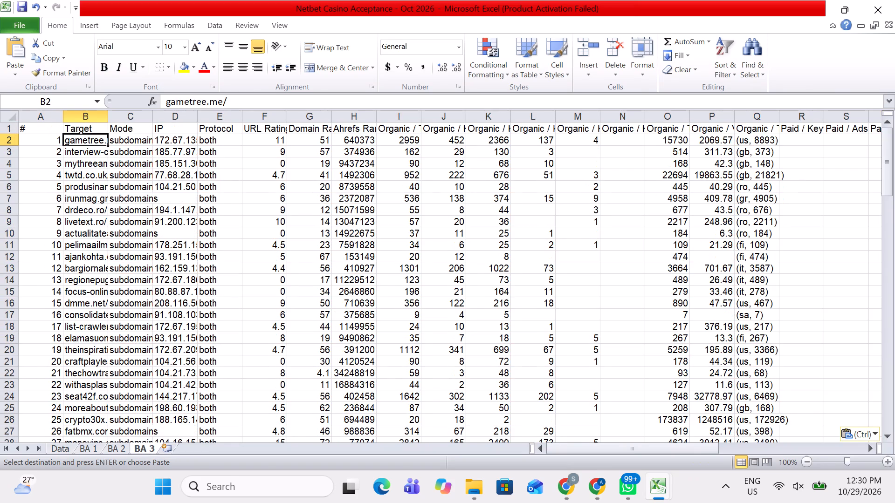
Close the batch_analysis_2026-10-29_12-27-26 workbook without keeping its copied data on the clipboard.
key("alt+Tab")
right_click(511, 116)
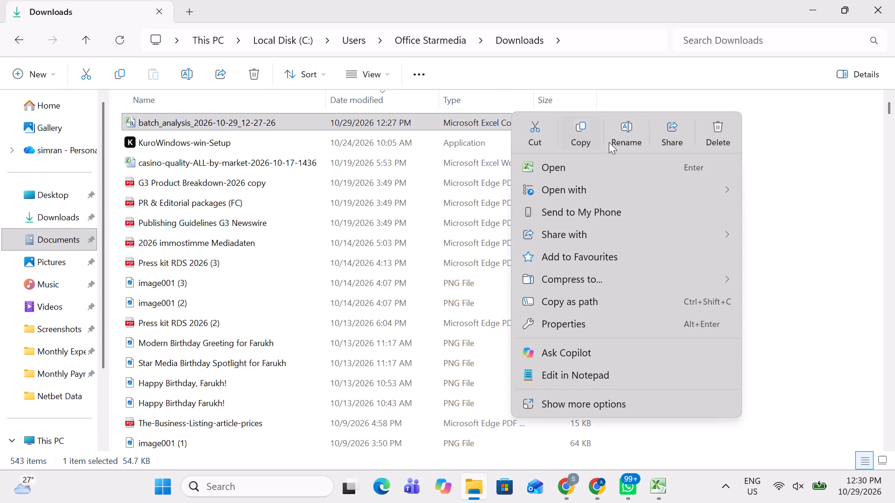
key("alt+Tab")
key("alt+Tab")
key("alt+Tab")
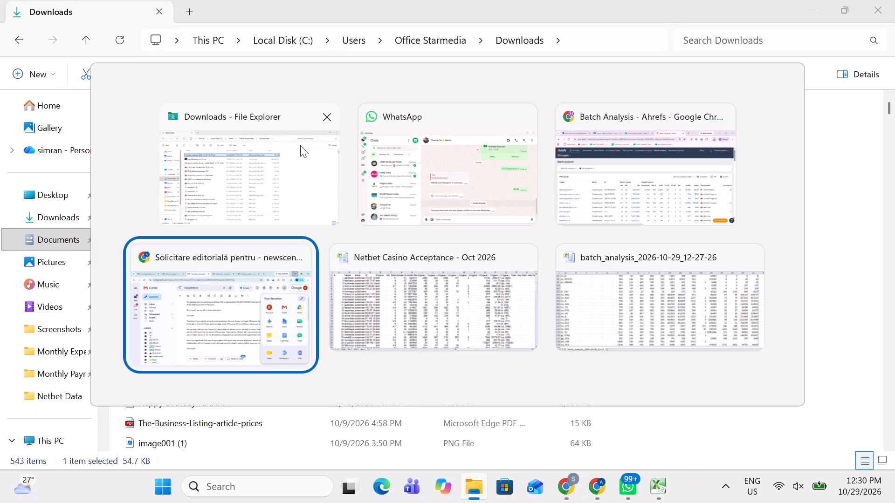
key("alt+Tab")
key("alt+Tab")
left_click(891, 6)
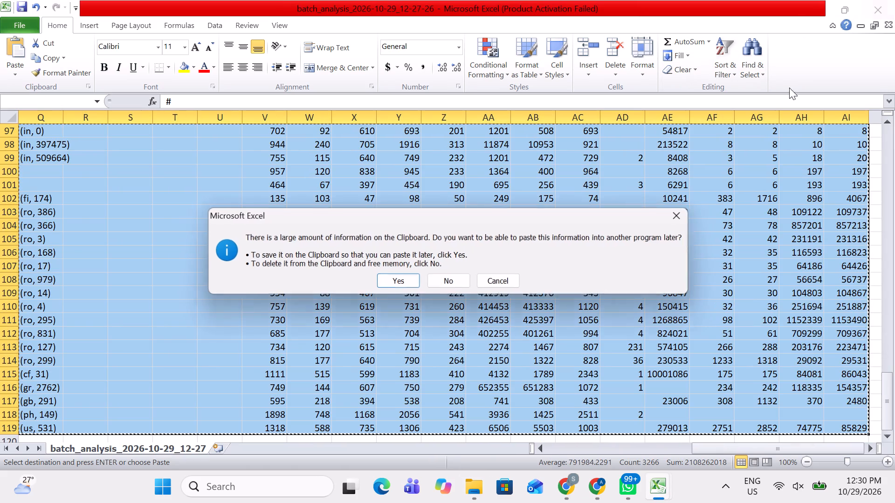
left_click(456, 281)
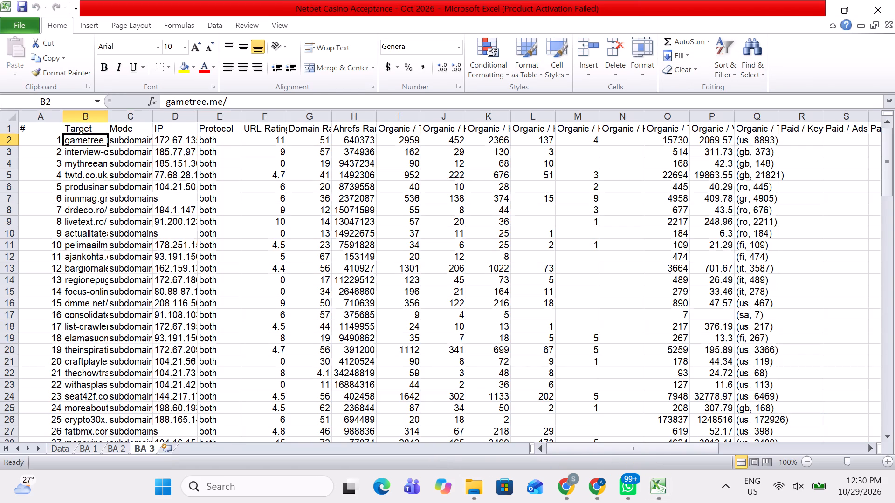
Switch to File Explorer, delete the batch_analysis_2026-10-29_12-27-26 file from the Downloads folder and close the window.
key("alt+Tab")
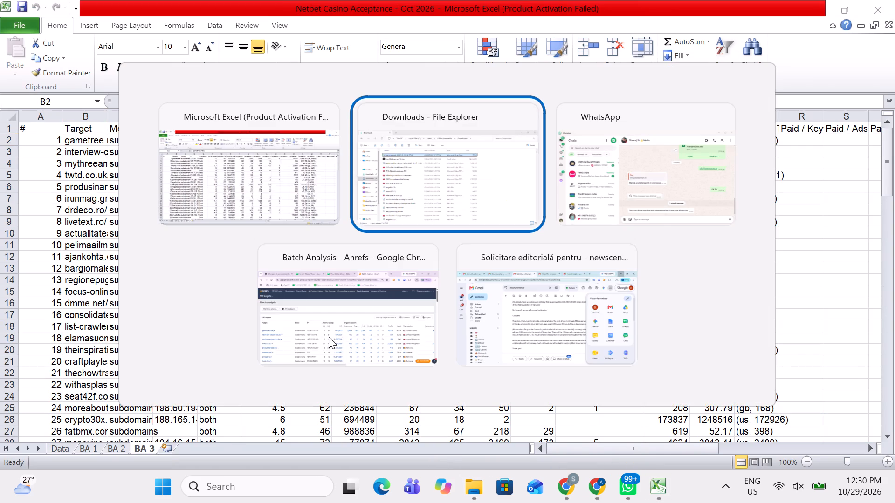
right_click(415, 120)
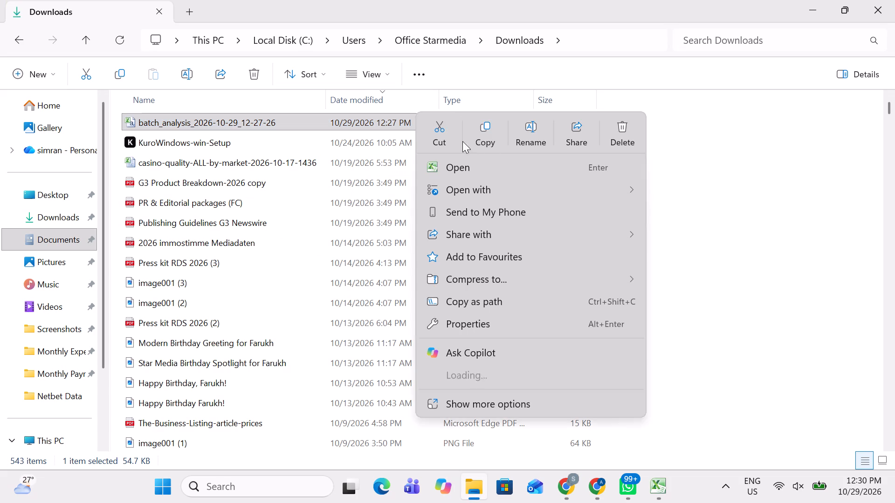
left_click(619, 131)
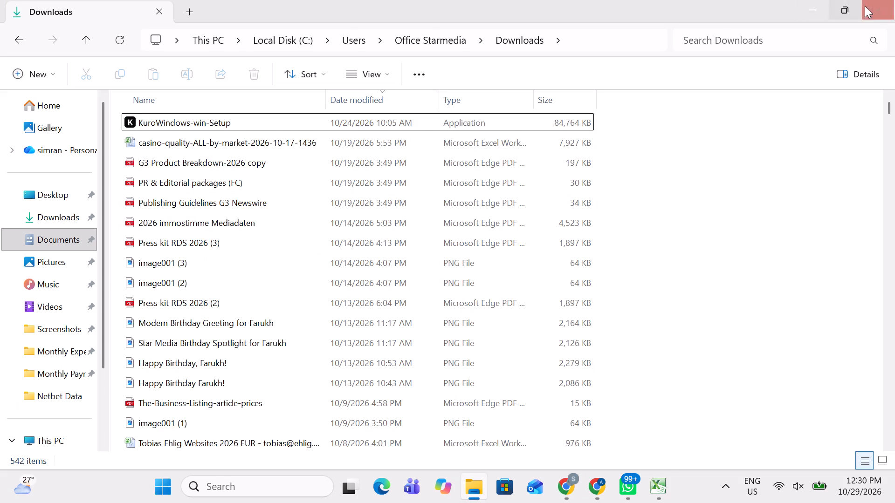
left_click(869, 7)
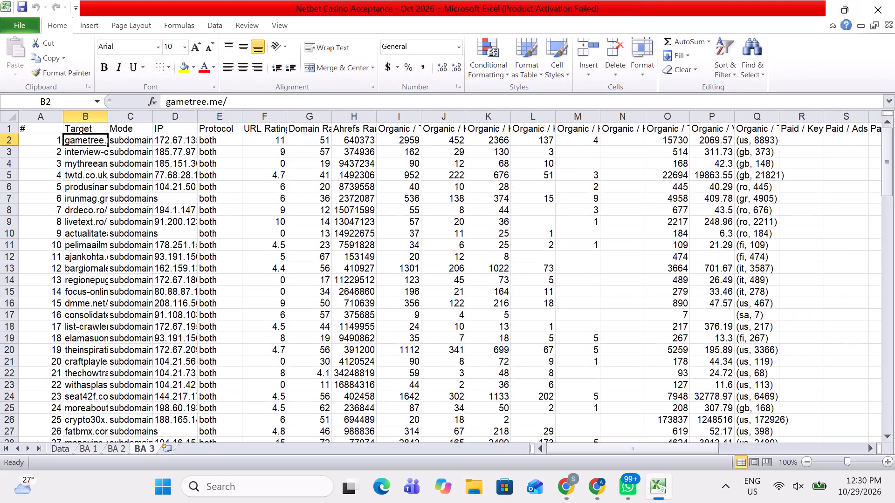
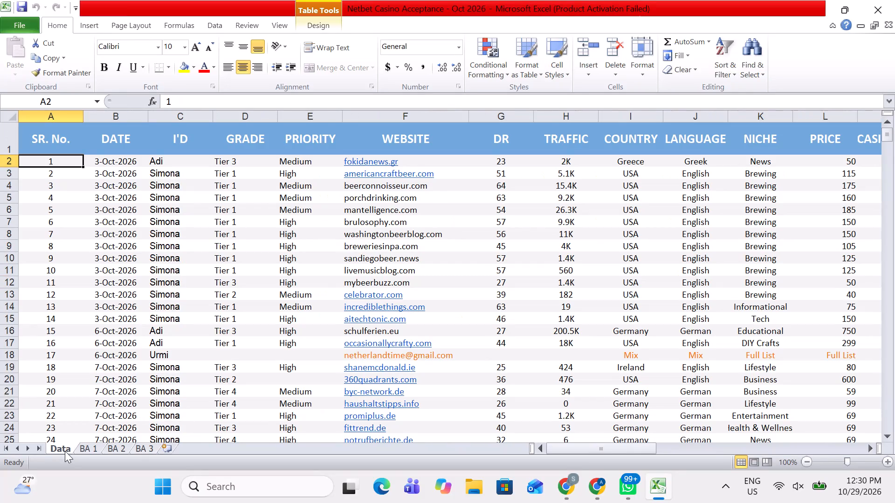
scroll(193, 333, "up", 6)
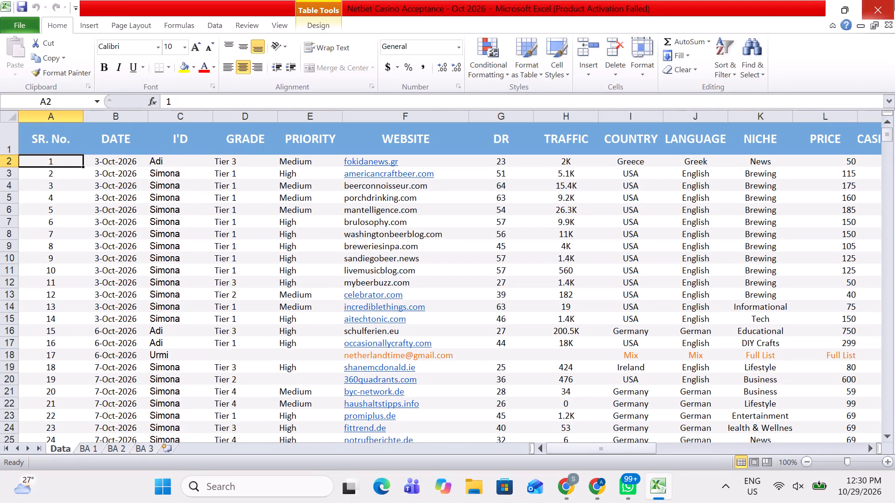
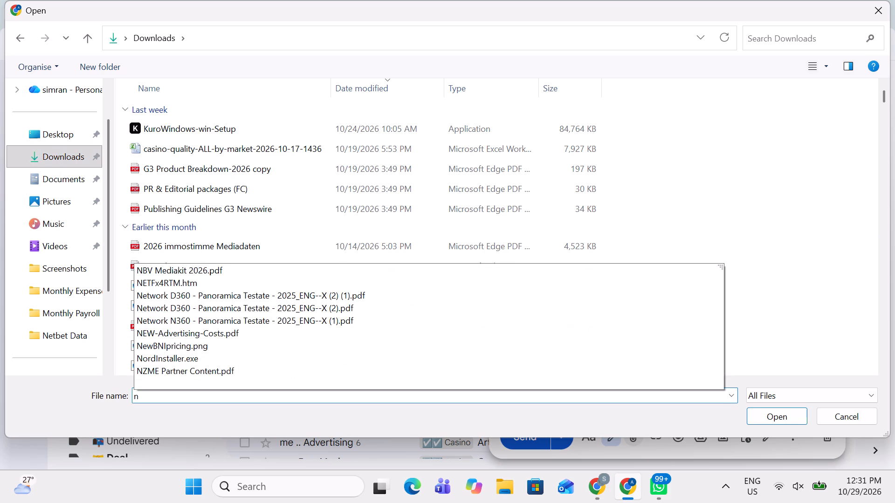
Look in the Downloads folder for a file whose name starts with "net" to attach to the email draft.
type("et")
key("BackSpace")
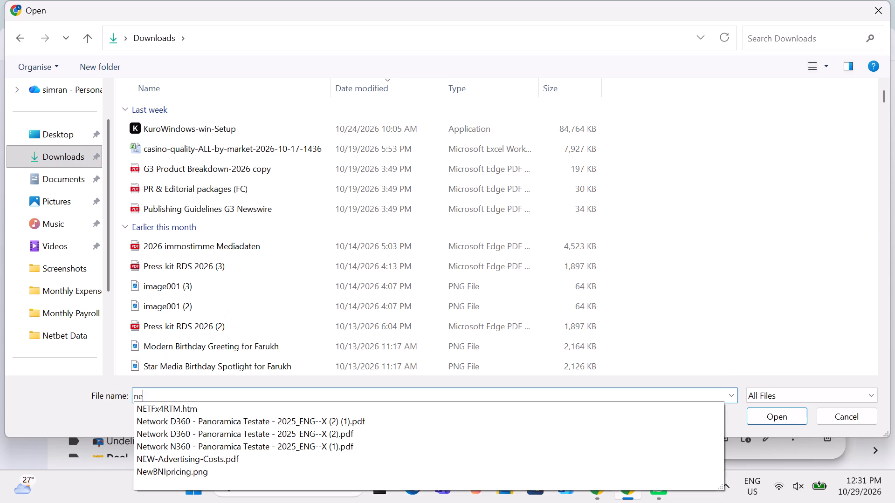
Clear the file name search and open the Netbet Data folder on the Desktop to choose the email draft's attachment.
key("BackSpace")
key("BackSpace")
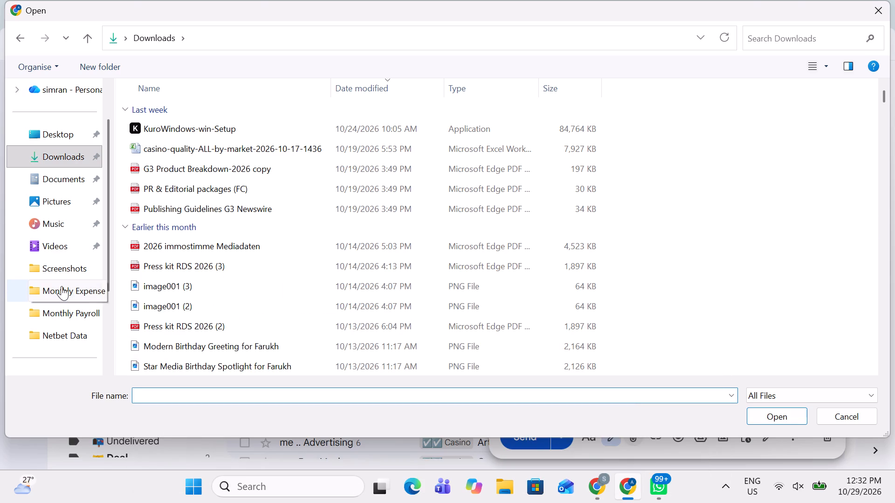
left_click(50, 136)
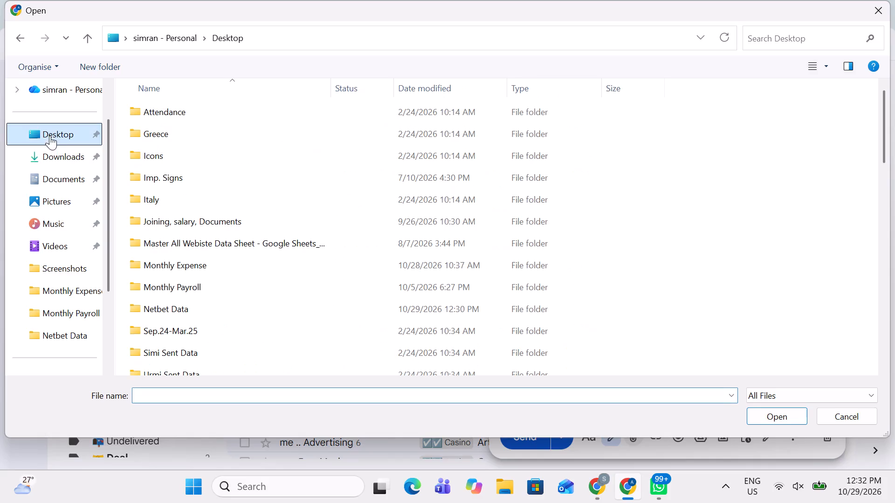
left_click(217, 395)
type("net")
left_click(145, 408)
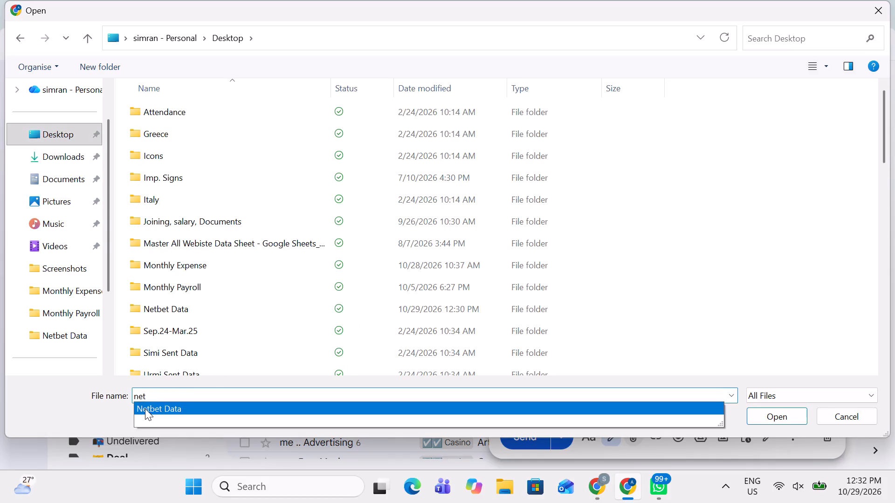
left_click(777, 417)
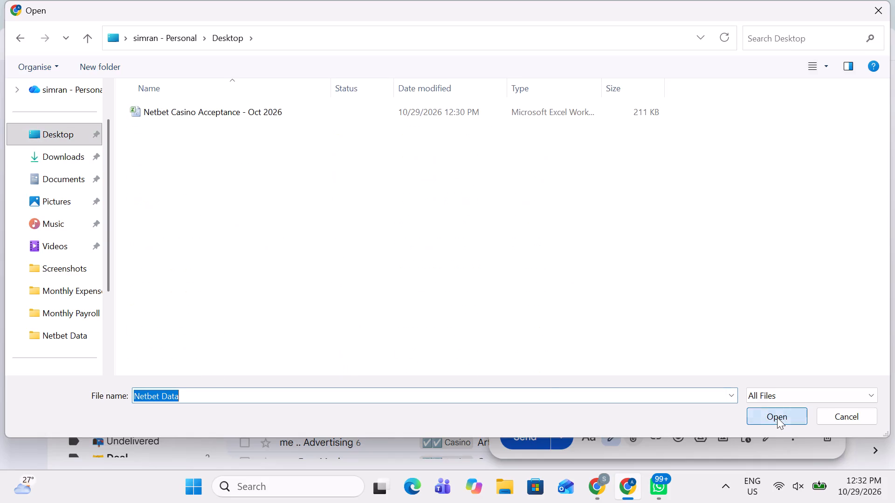